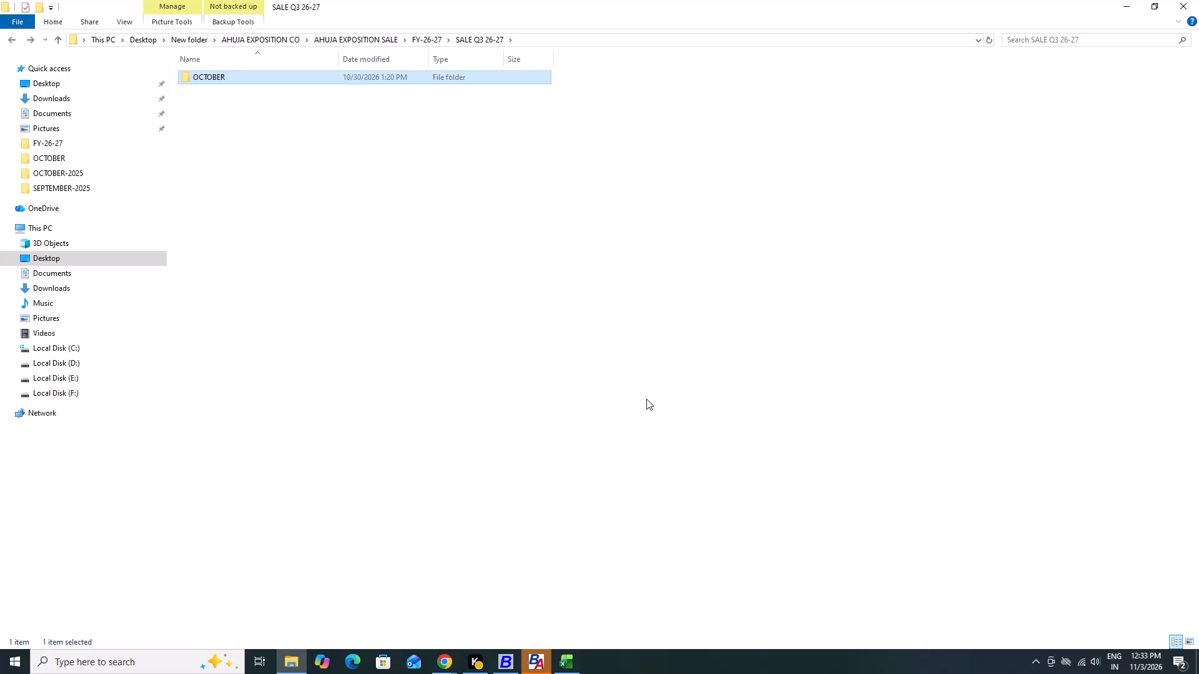
Return to the FY-26-27 folder and select the AHUJA BILLING FORMAT FY-25-26 workbook.
key("BackSpace")
key("Down")
key("Down")
key("Up")
key("Up")
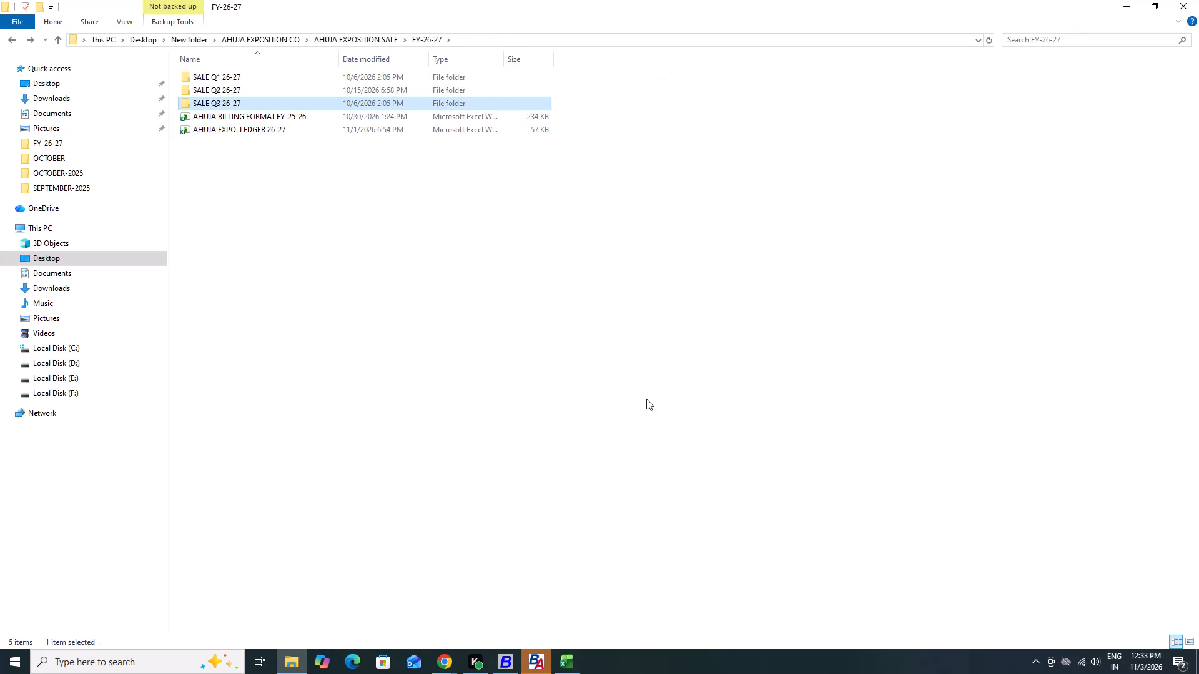
key("Return")
key("BackSpace")
key("Down")
key("Down")
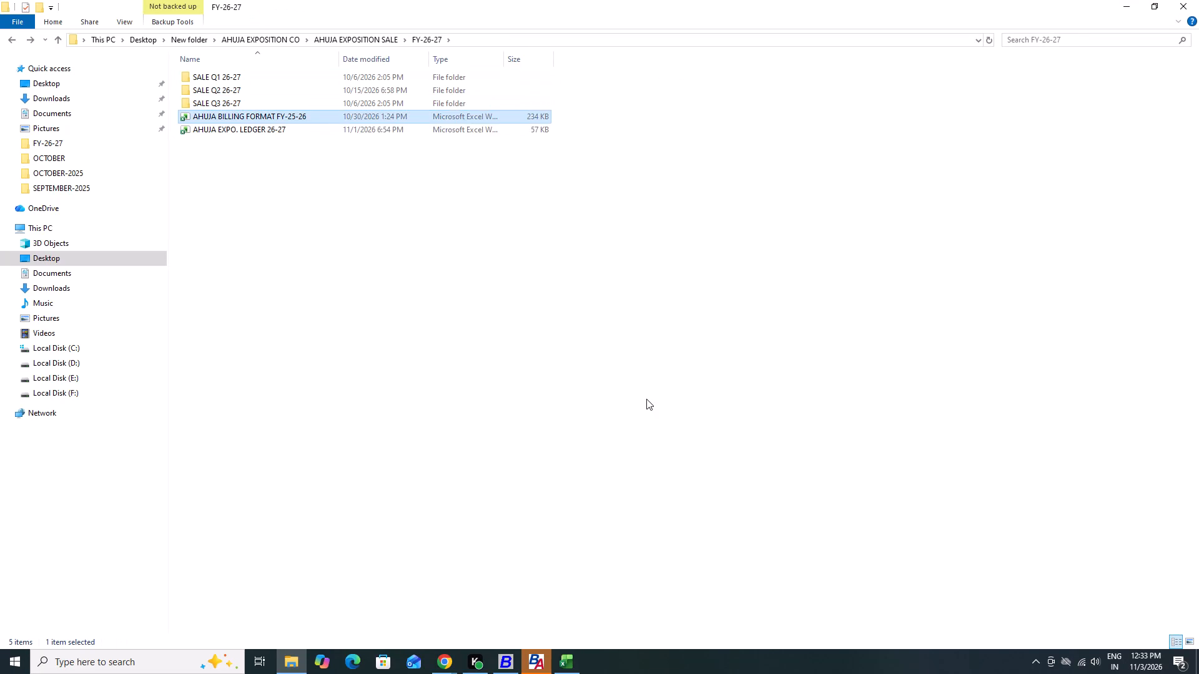
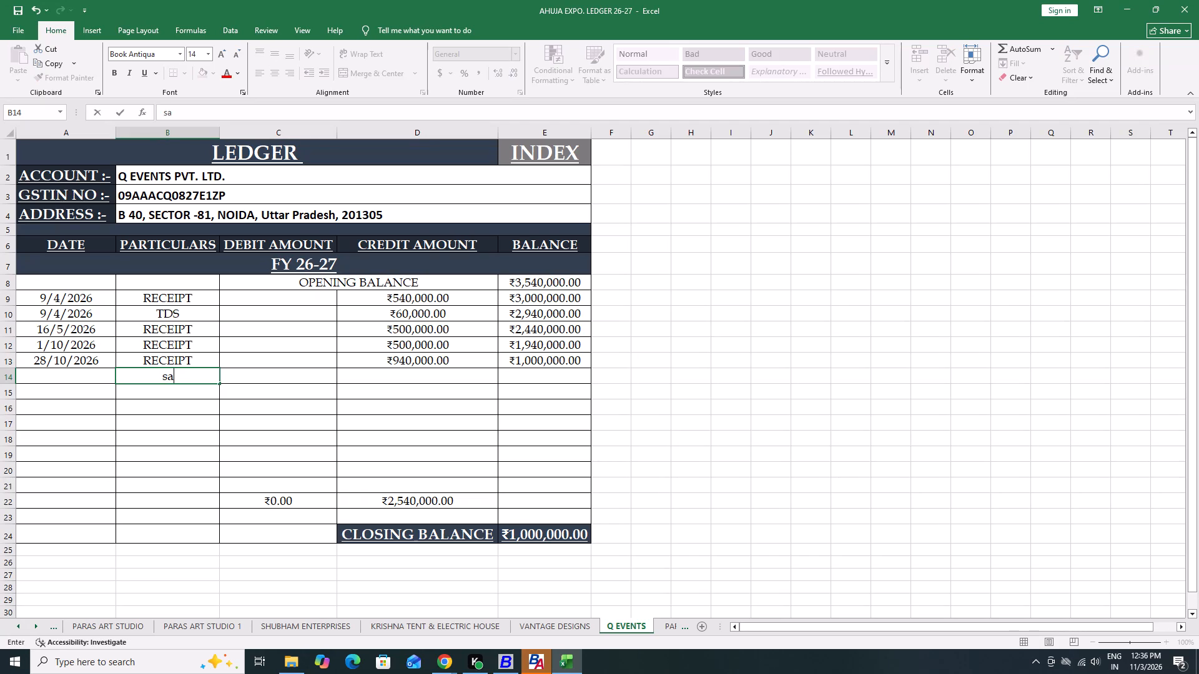
Enter SALES as the particulars of the first empty row in the Q EVENTS ledger.
key("BackSpace")
key("BackSpace")
type("SALES")
key("Return")
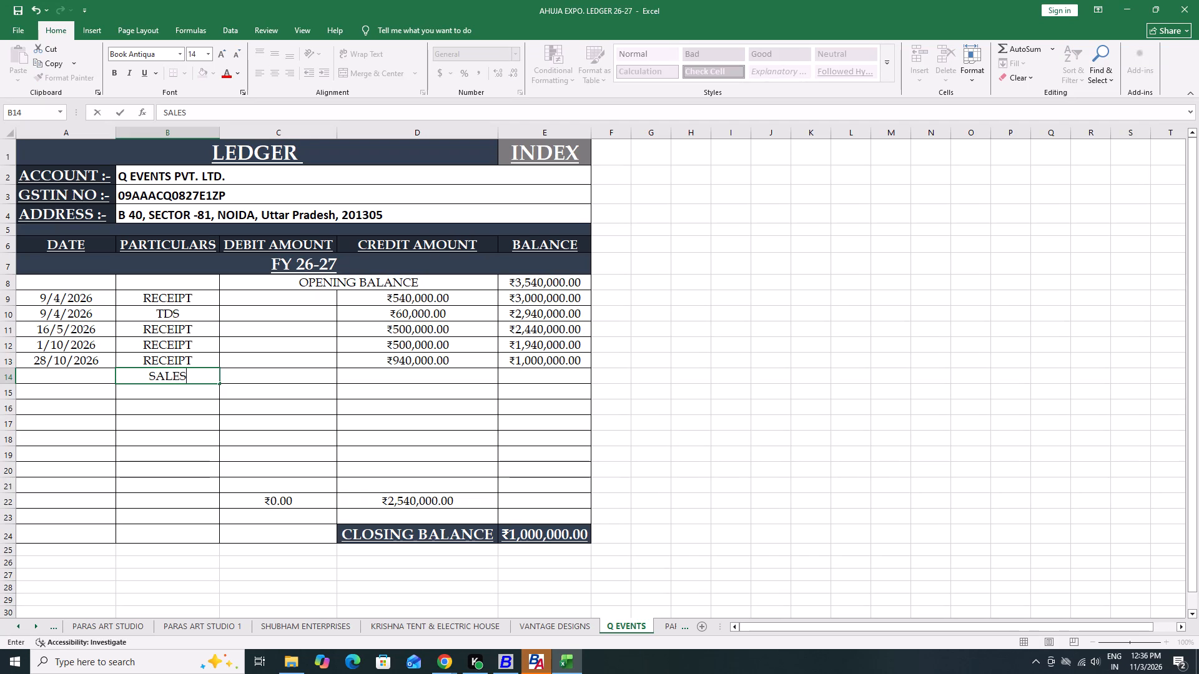
key("Up")
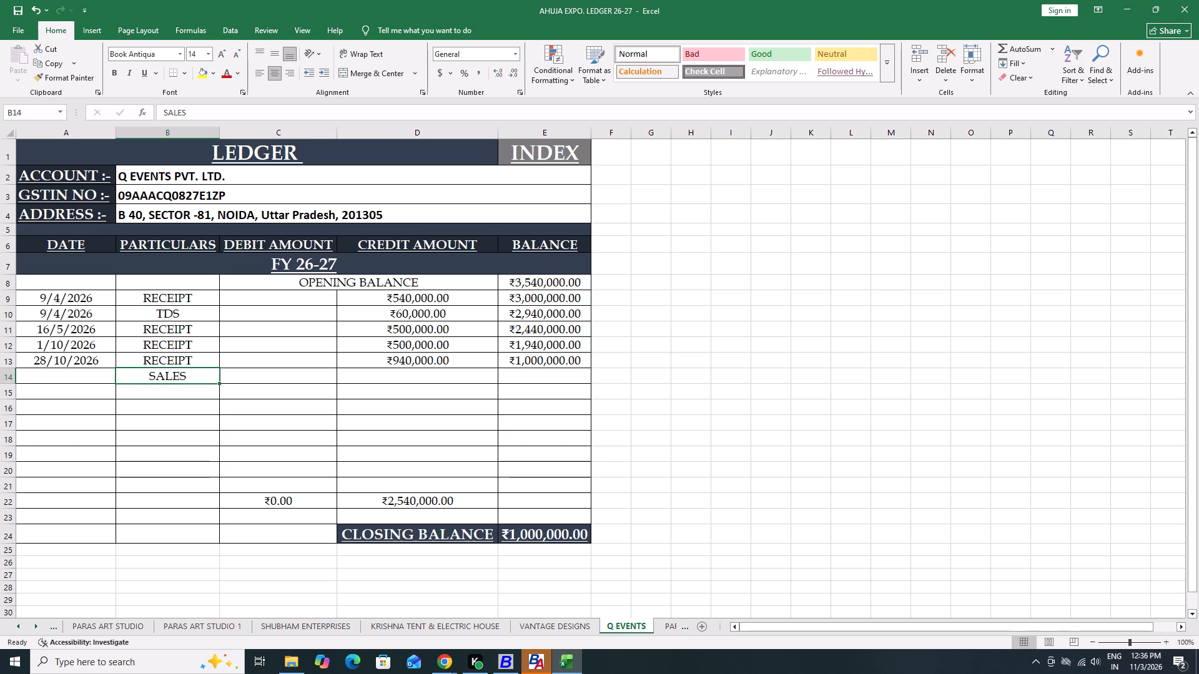
key("Right")
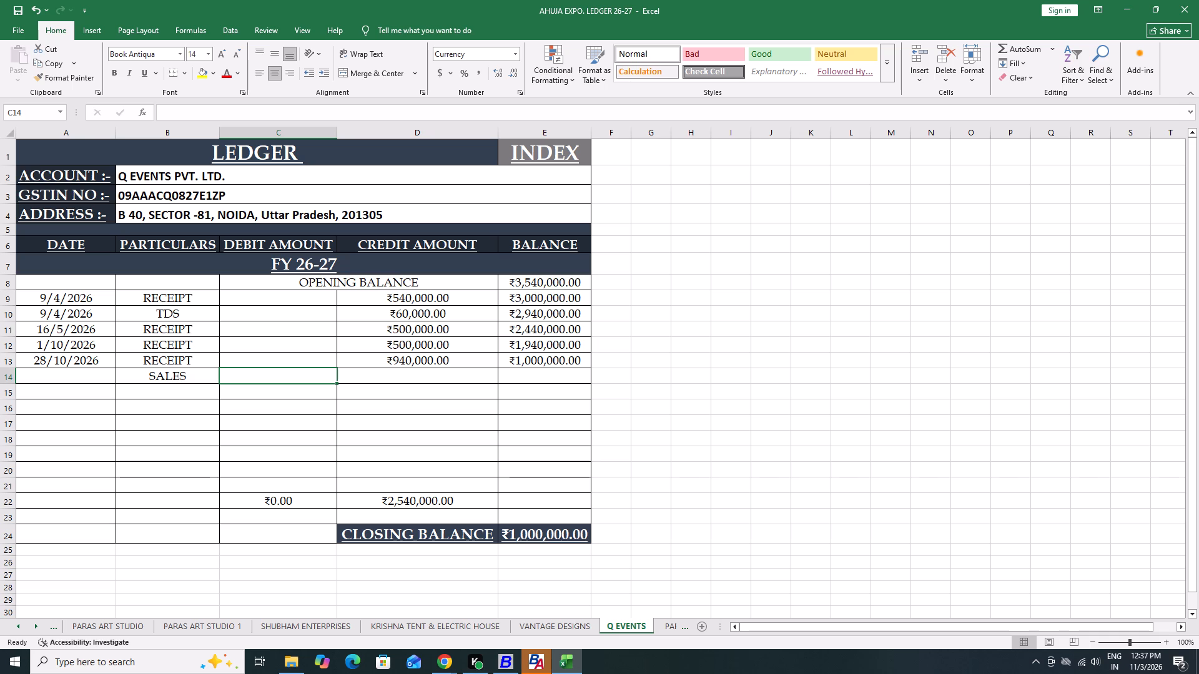
Open the SUNDRY DEBTORS, SALE workbook from the CASH SALE folder inside AHUJA EXPOSITION CO.
left_click(294, 667)
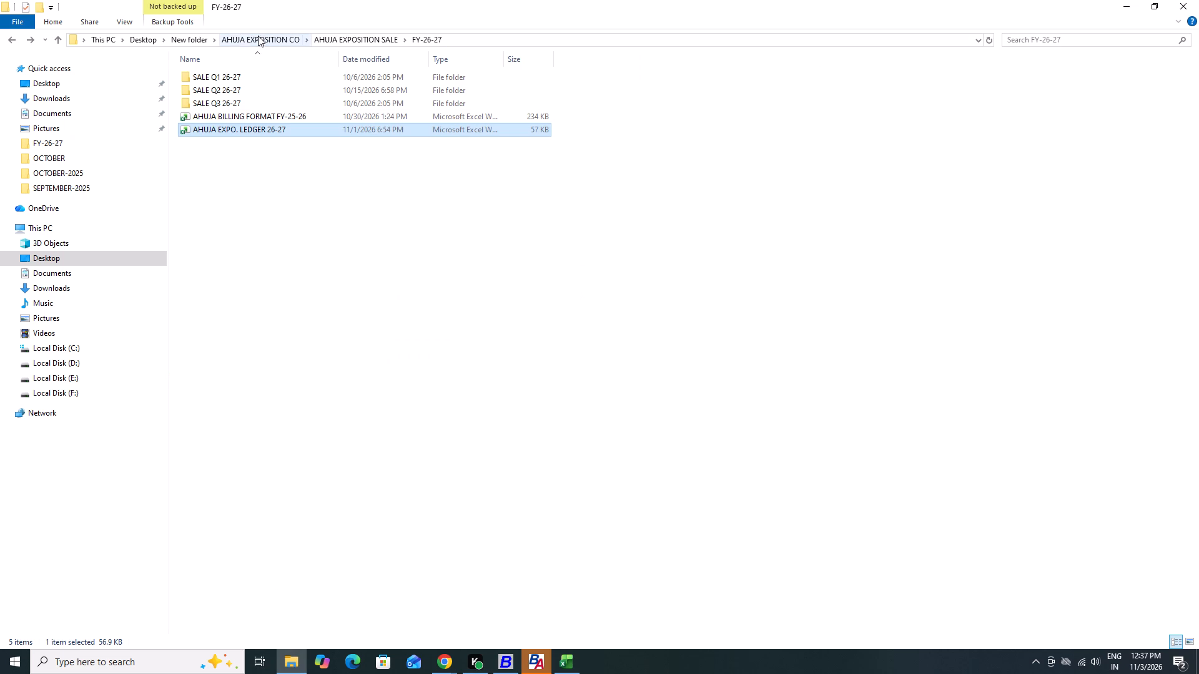
left_click(200, 37)
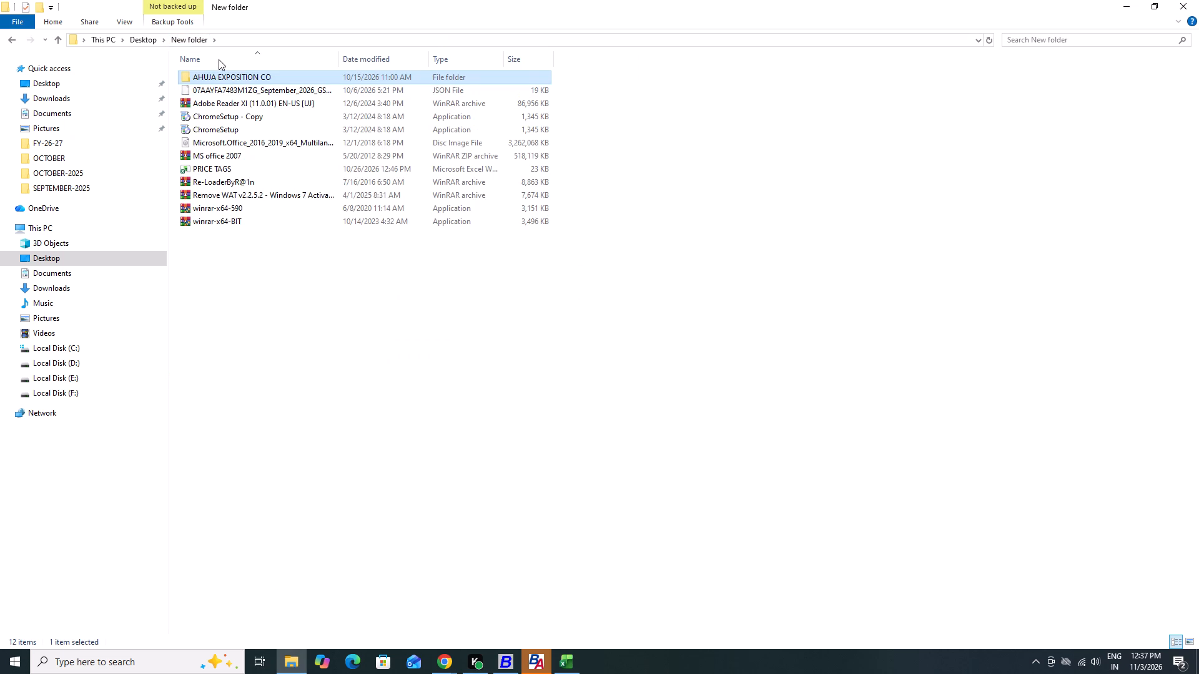
left_click(144, 39)
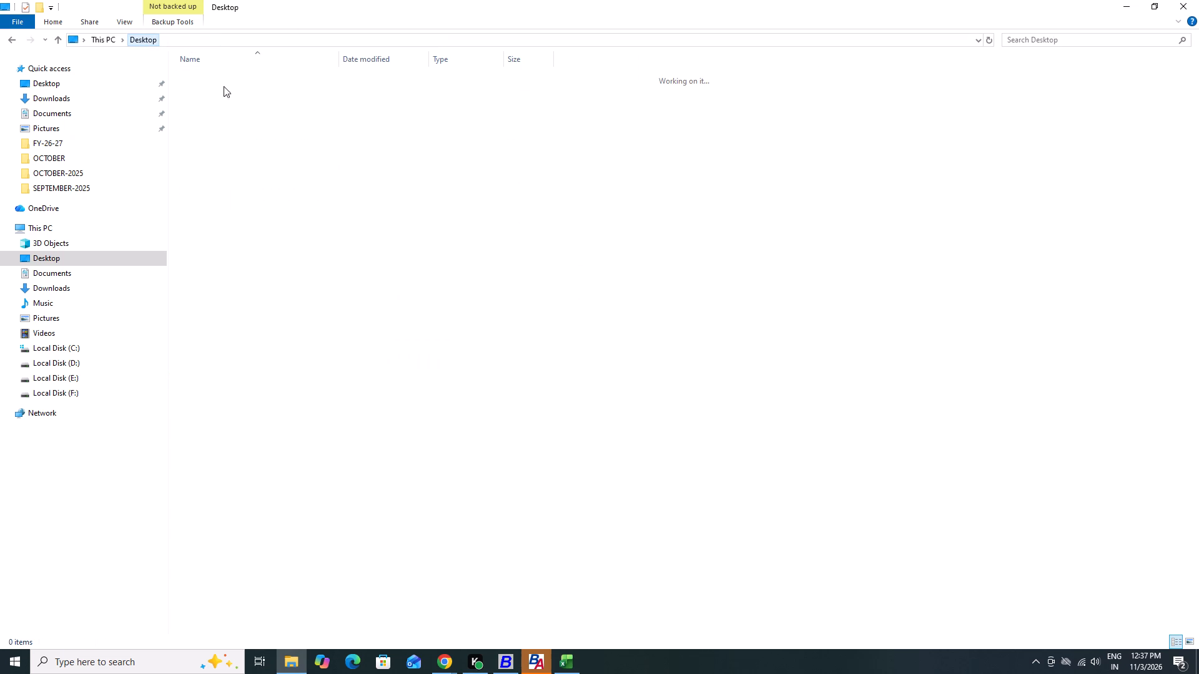
double_click(227, 81)
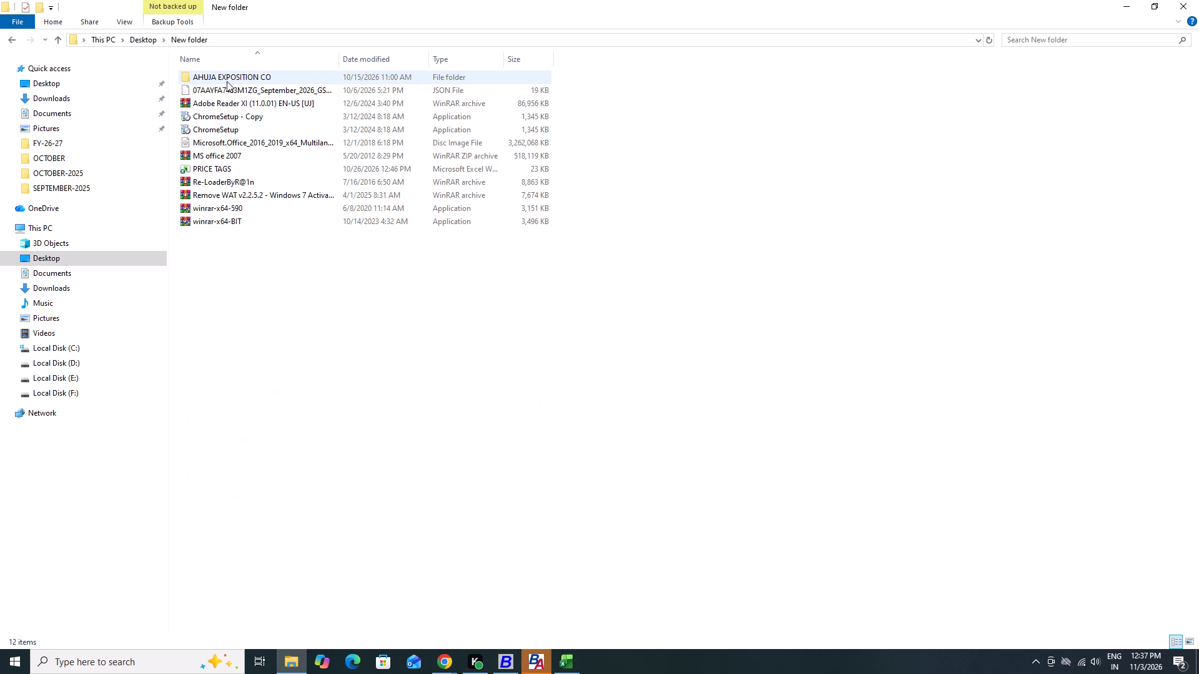
double_click(227, 82)
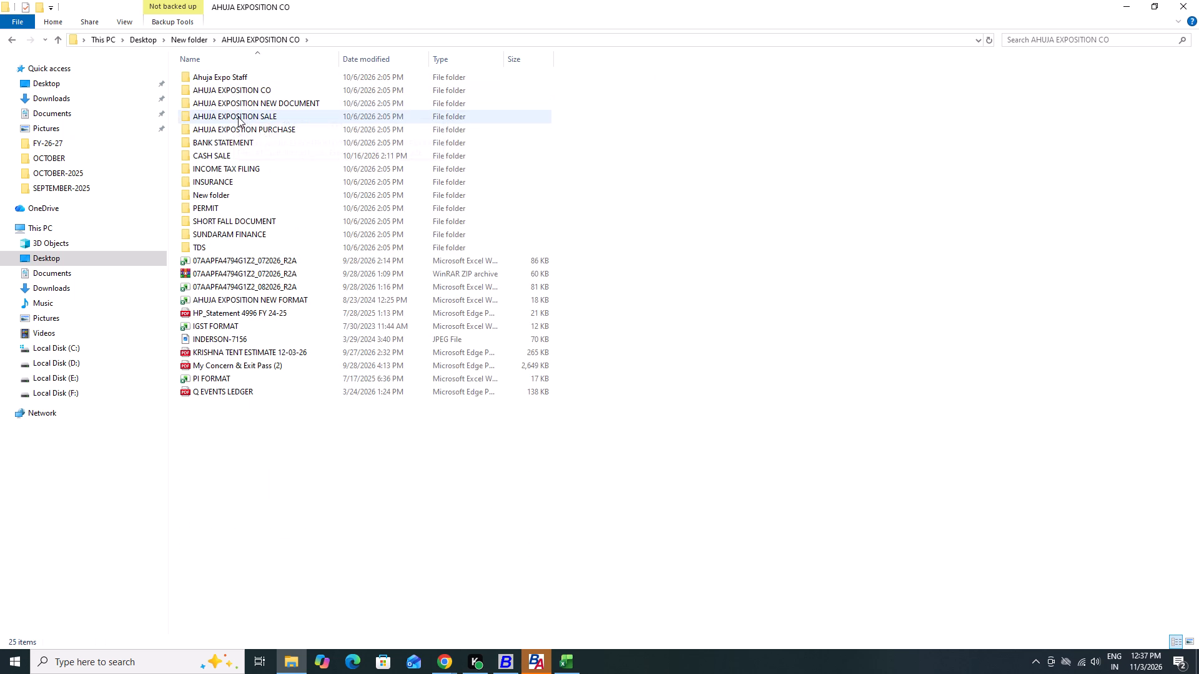
double_click(239, 154)
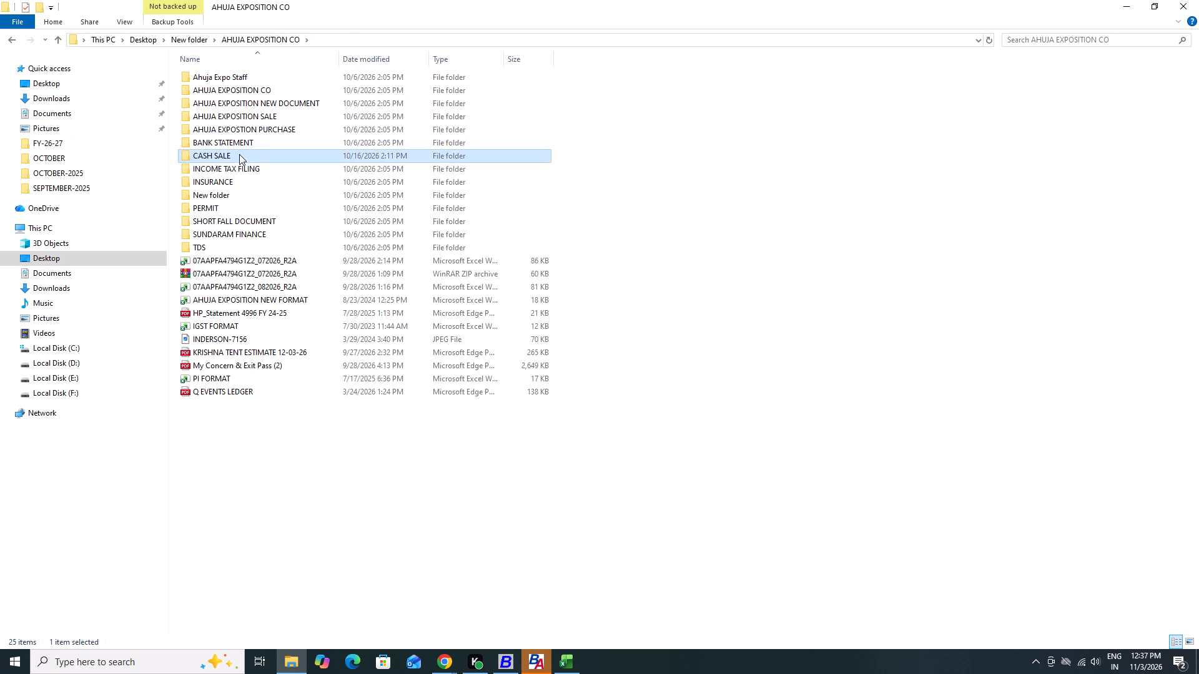
double_click(230, 79)
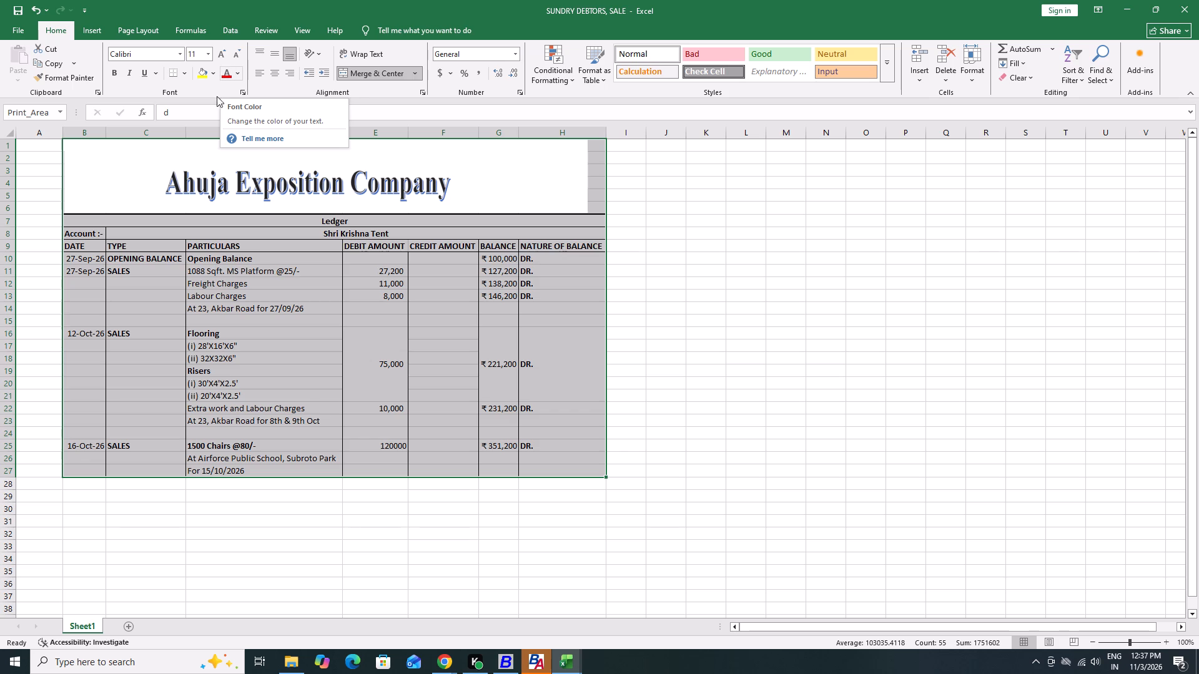
Rename the workbook's Sheet1 as SHRI KRISHNA TENT.
left_click(91, 630)
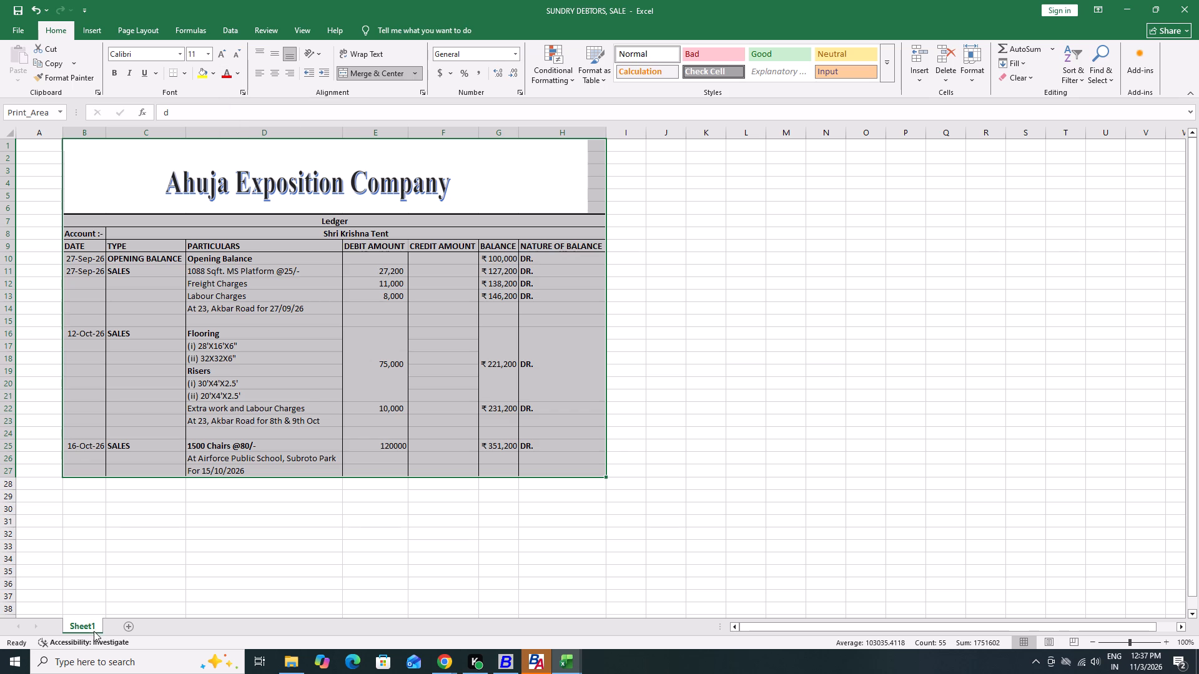
right_click(86, 627)
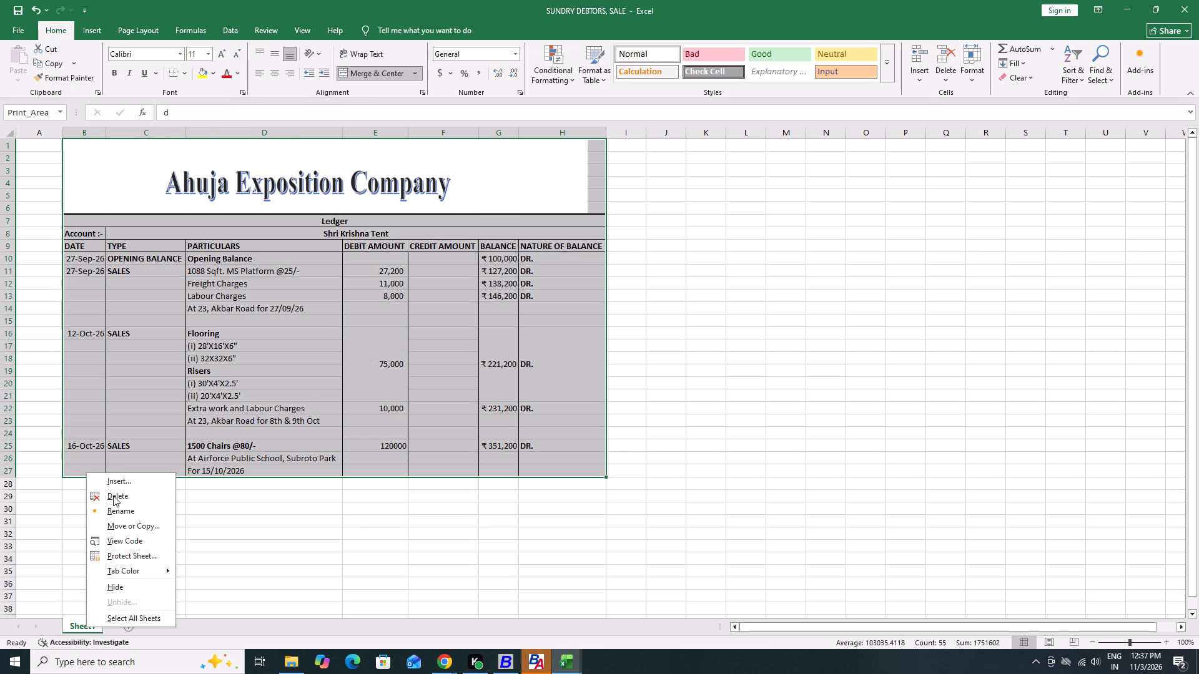
left_click(113, 508)
key("BackSpace")
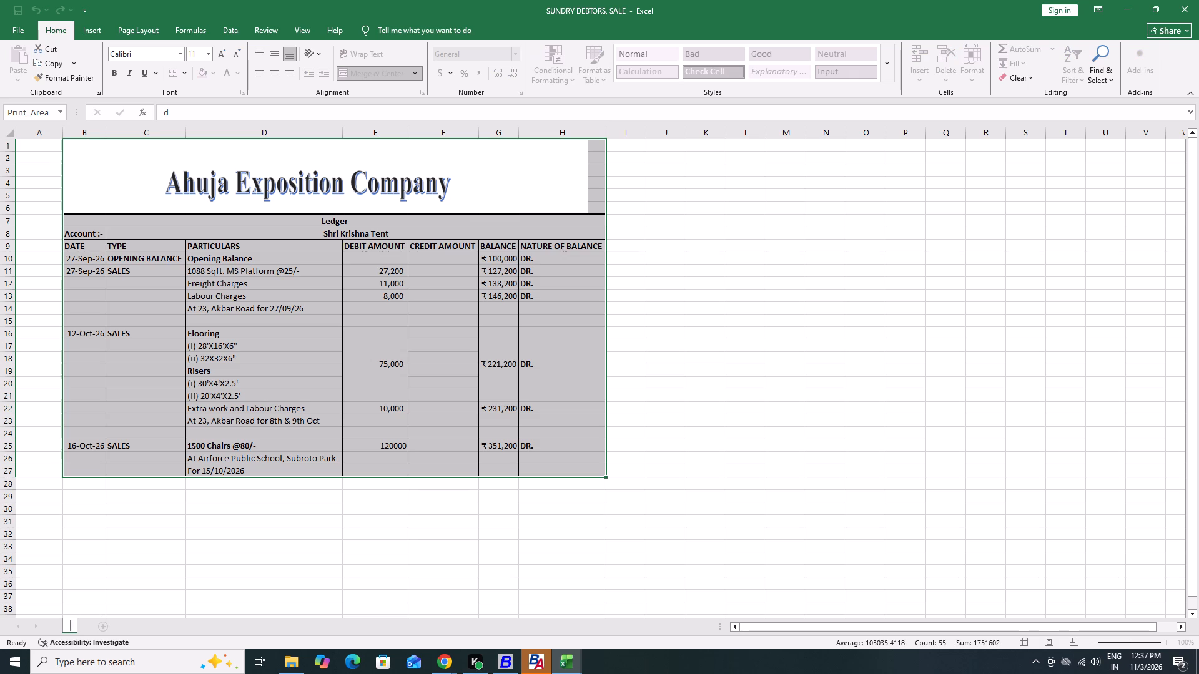
key("shift+s")
key("BackSpace")
type("SHRI RA")
key("BackSpace")
key("BackSpace")
type("KRISHNA TENT")
key("Return")
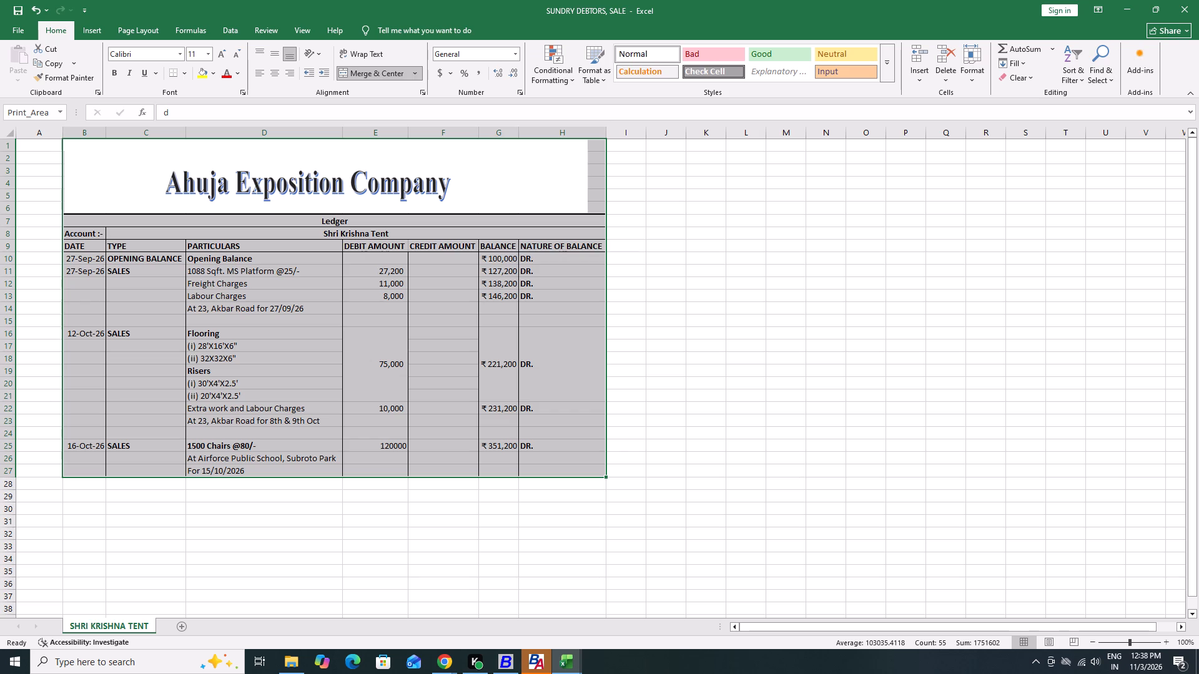
Copy the Ahuja Exposition Company banner picture above the Shri Krishna Tent ledger.
left_click(785, 236)
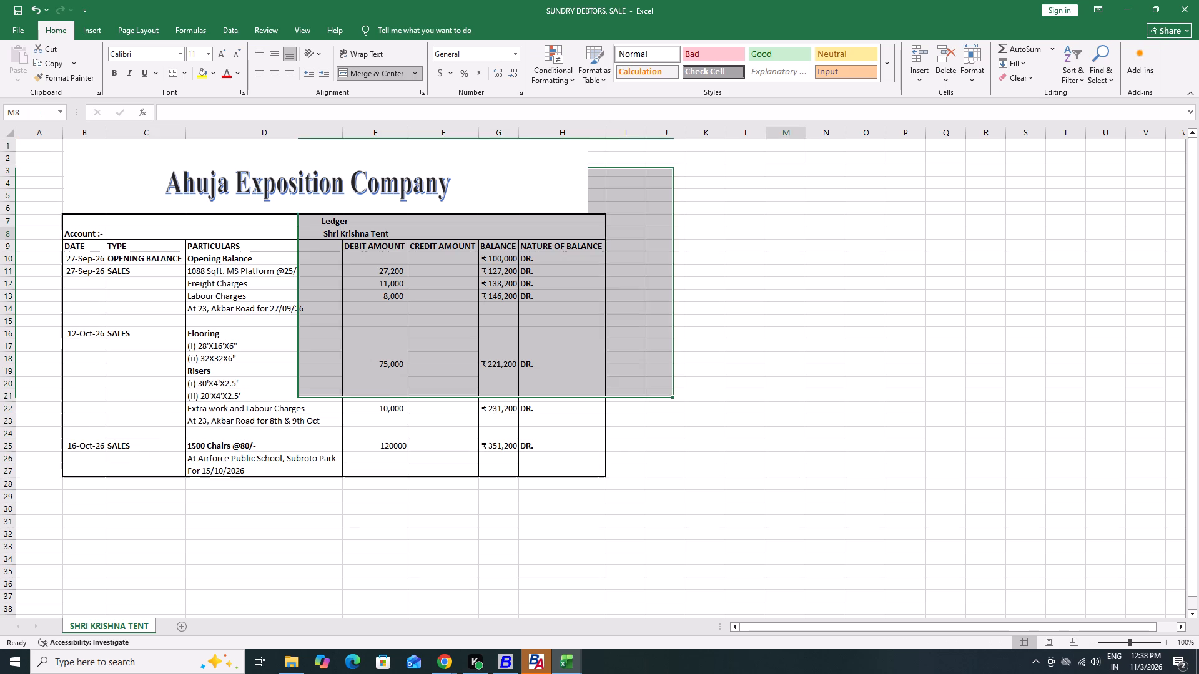
left_click(87, 160)
right_click(209, 170)
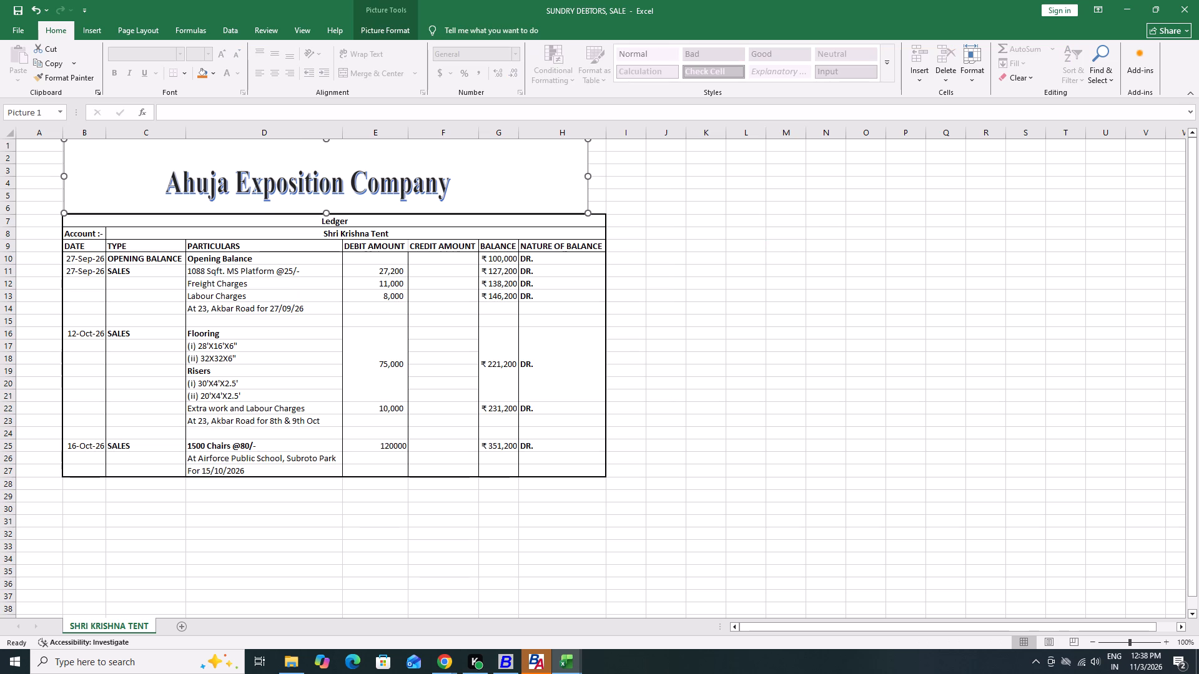
left_click(249, 213)
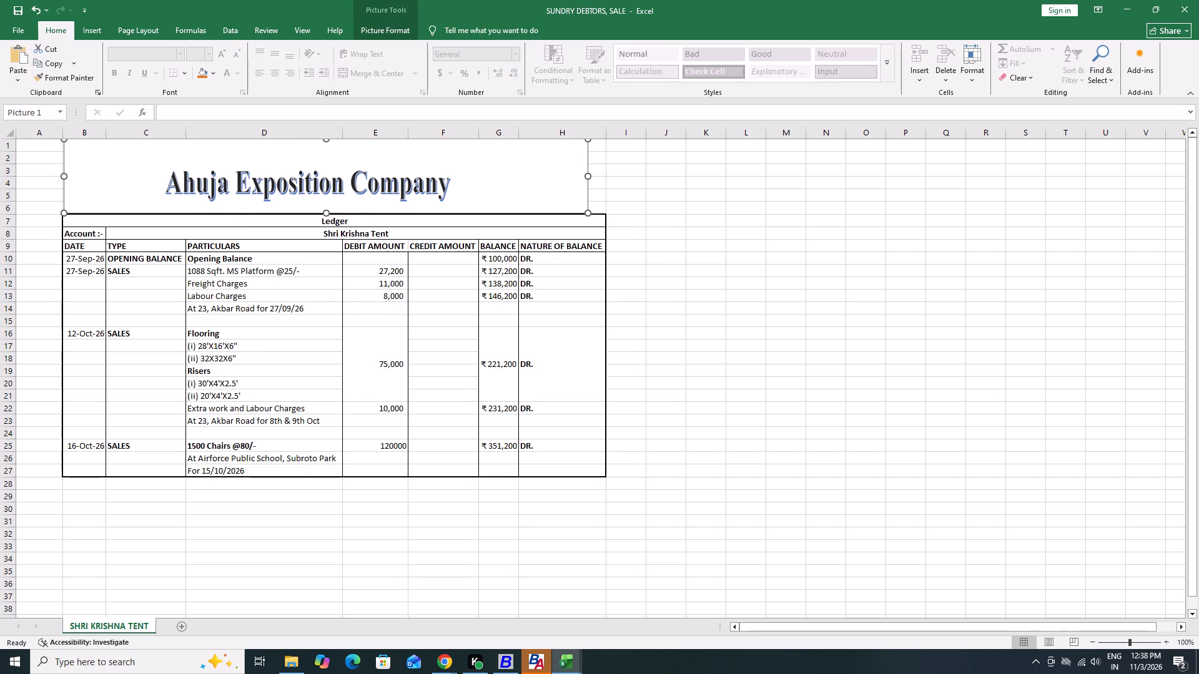
Close the SUNDRY DEBTORS, SALE workbook, saving its changes.
left_click(1198, 0)
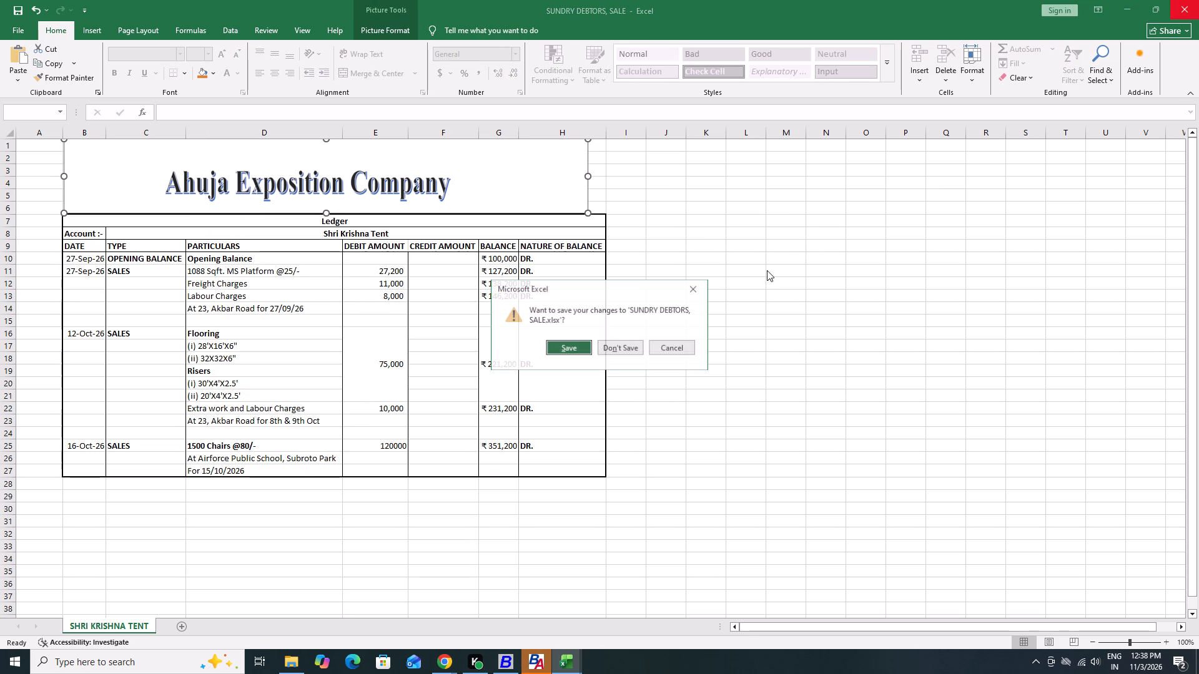
left_click(585, 349)
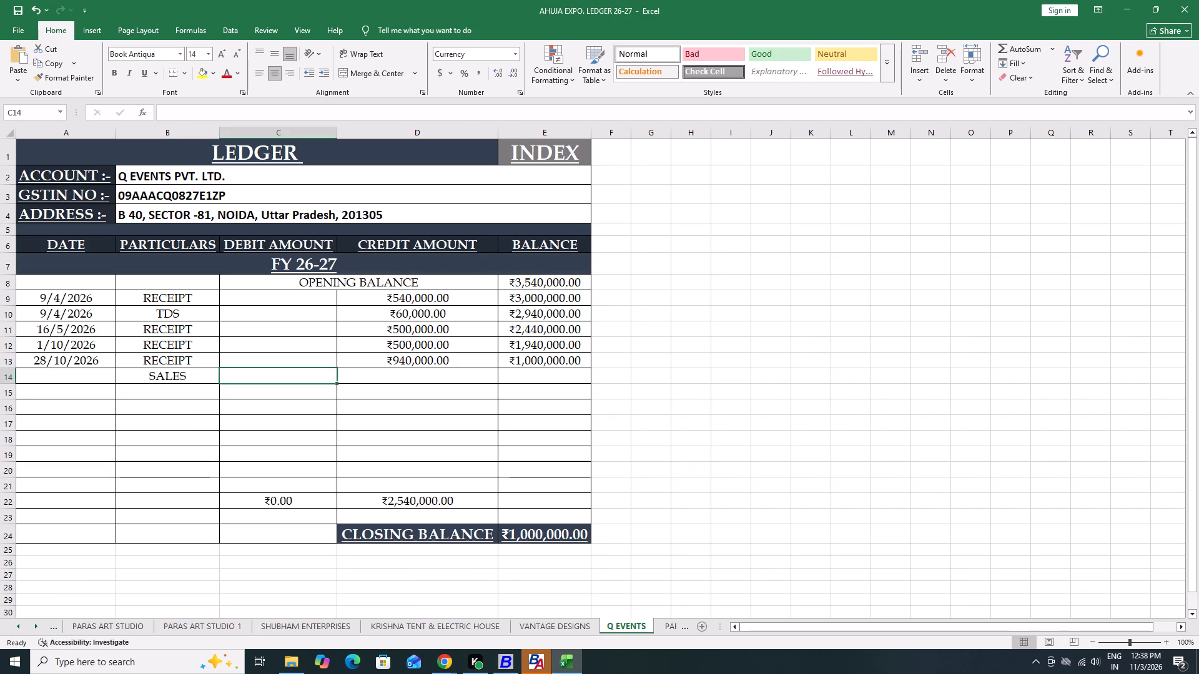
Insert seven blank rows above the LEDGER heading on the Q EVENTS sheet.
left_click(52, 154)
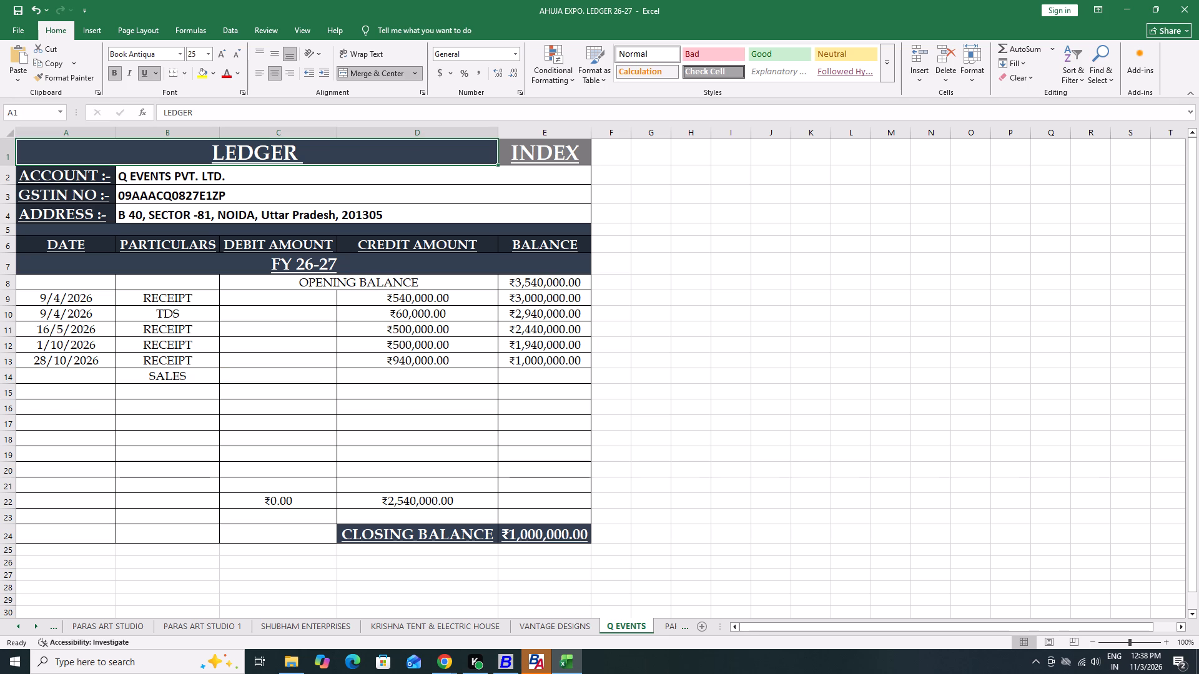
key("ctrl+plus")
key("Down")
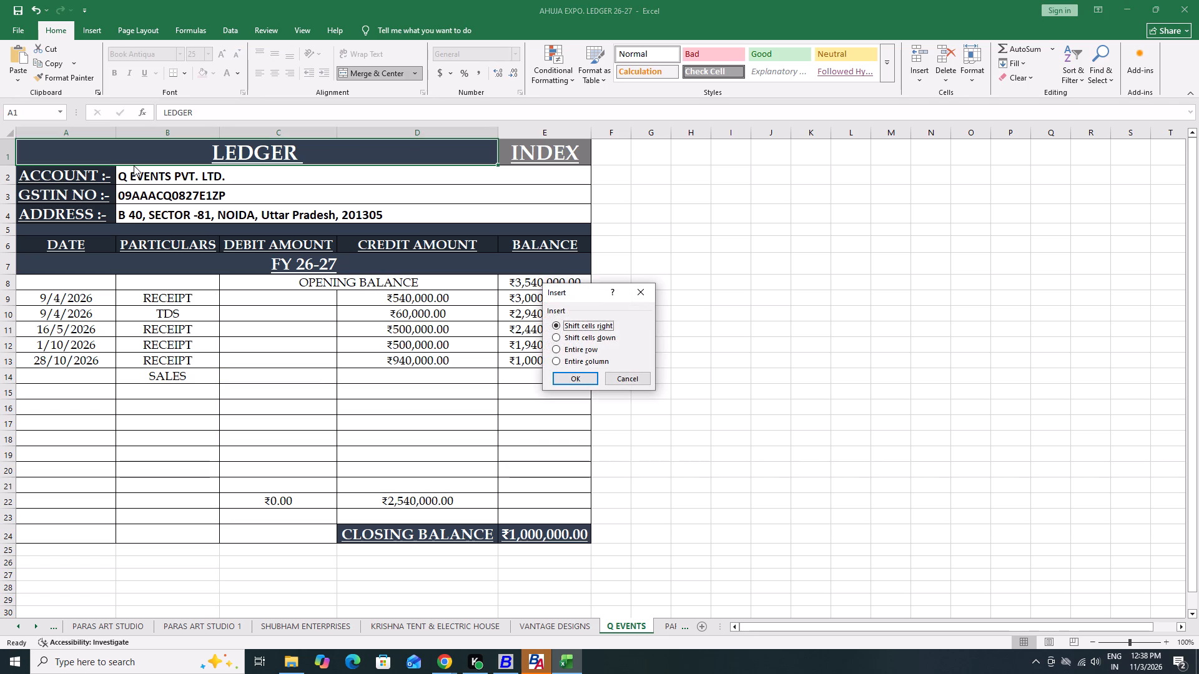
key("Down")
key("Return")
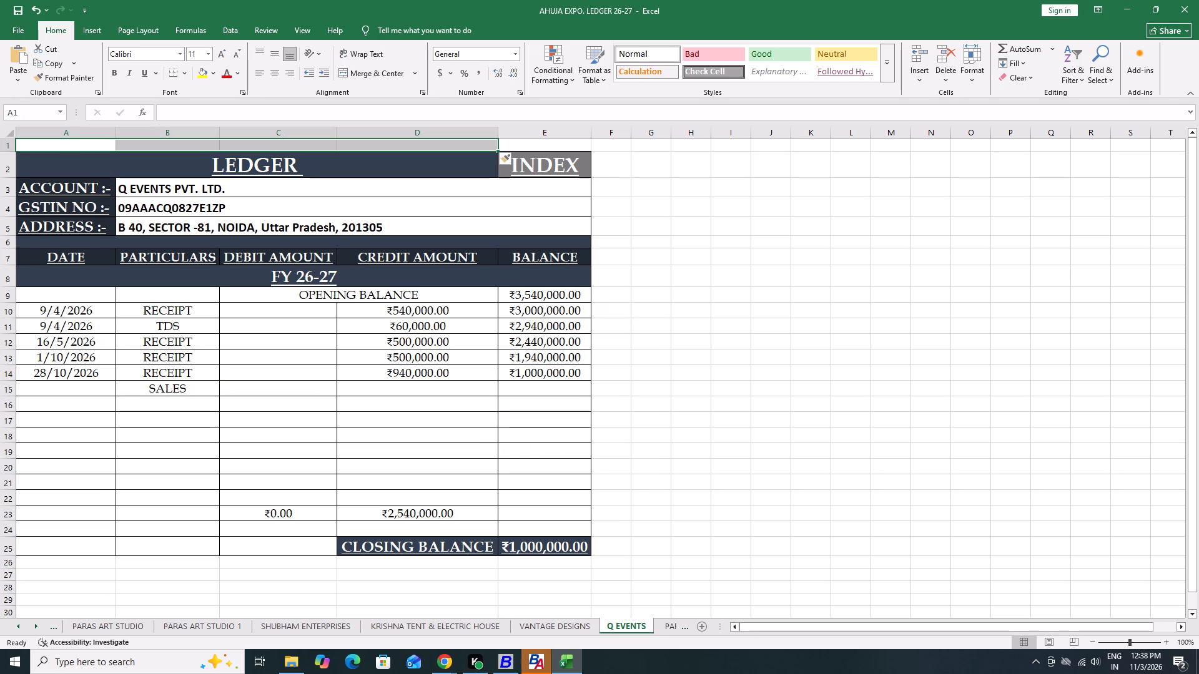
key("ctrl+y")
key("ctrl+y")
key("ctrl+y")
key("ctrl+y")
key("ctrl+y")
key("ctrl+y")
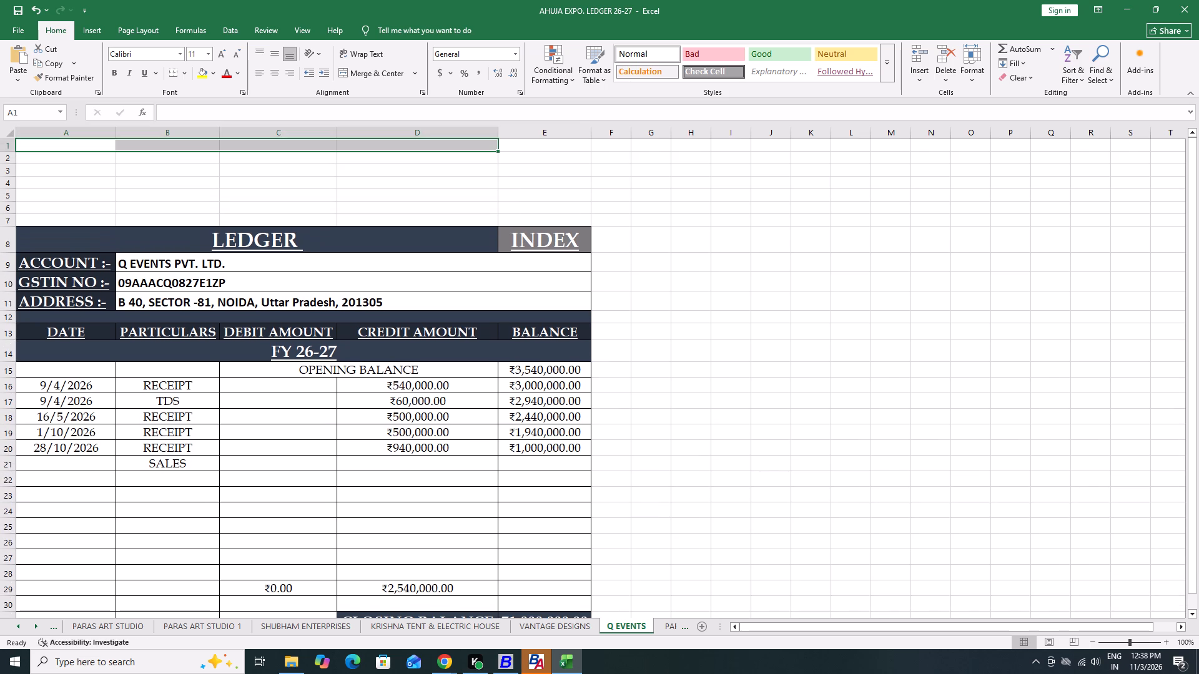
Paste the Ahuja Exposition Company banner above the Q EVENTS ledger and resize it to span columns A to E and rows 1 to 7.
key("ctrl+v")
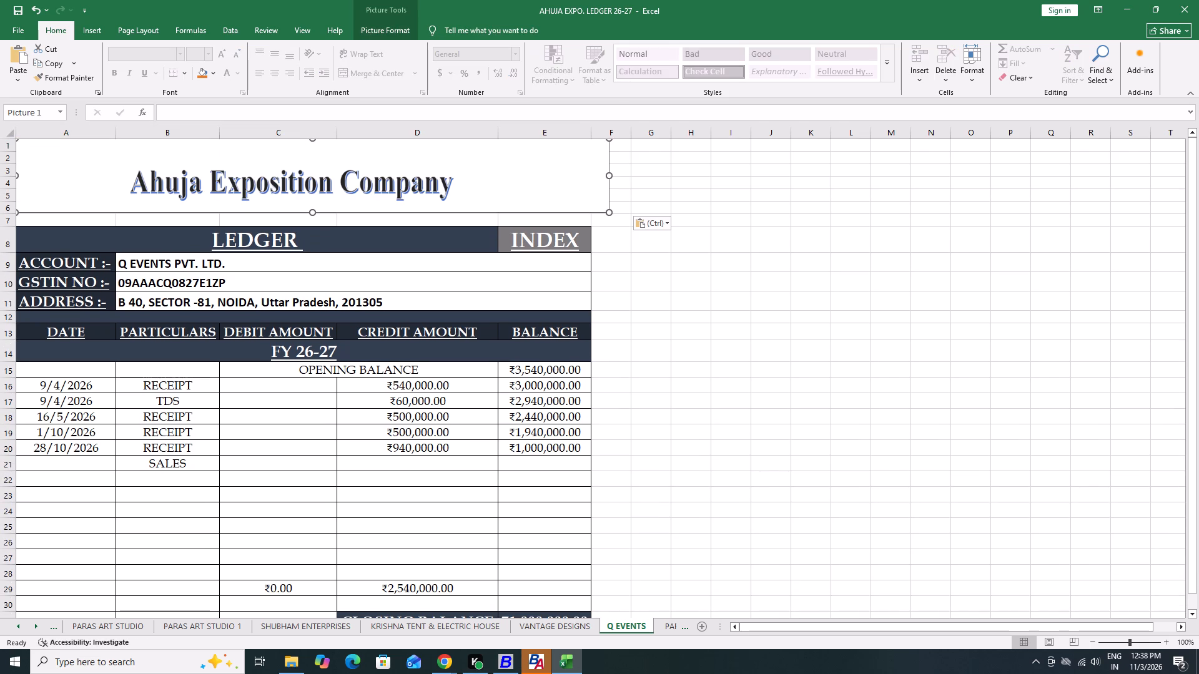
left_click_drag(613, 176, 592, 186)
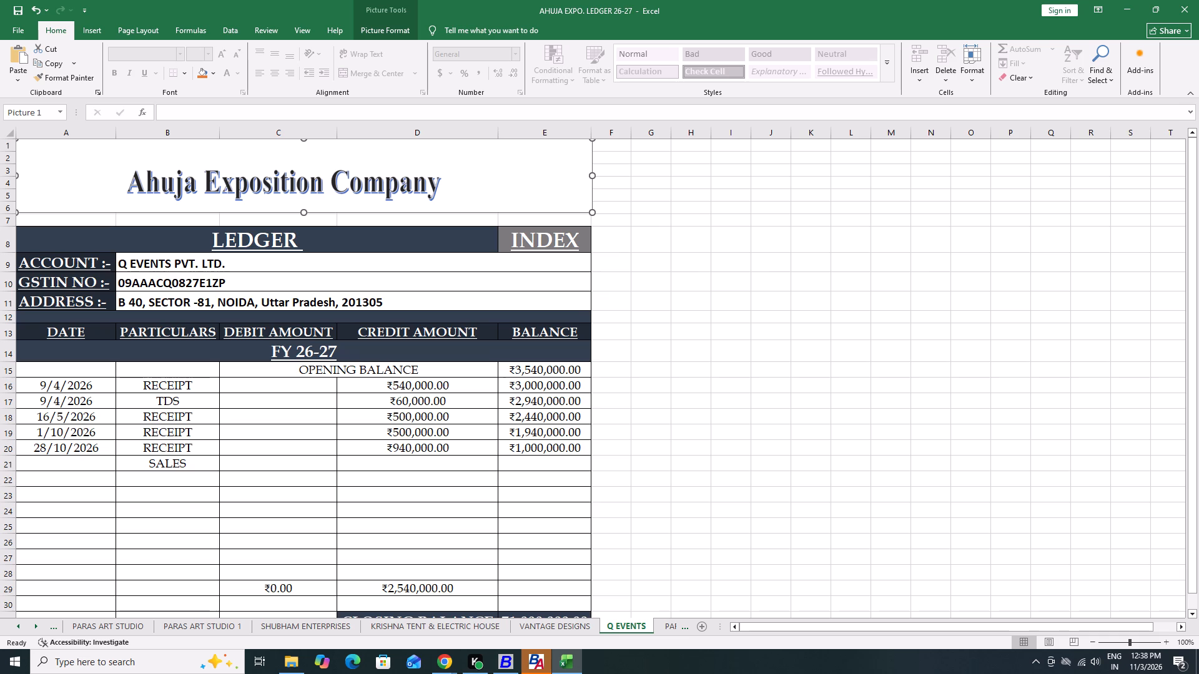
left_click_drag(302, 211, 302, 220)
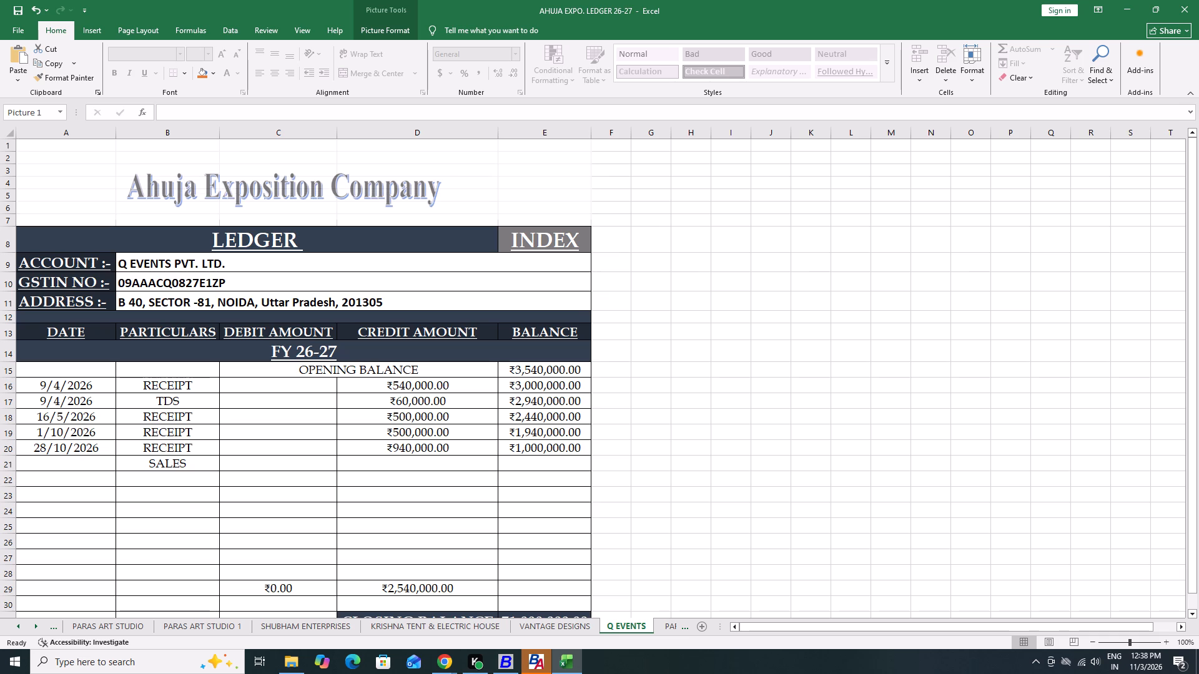
left_click_drag(302, 220, 302, 225)
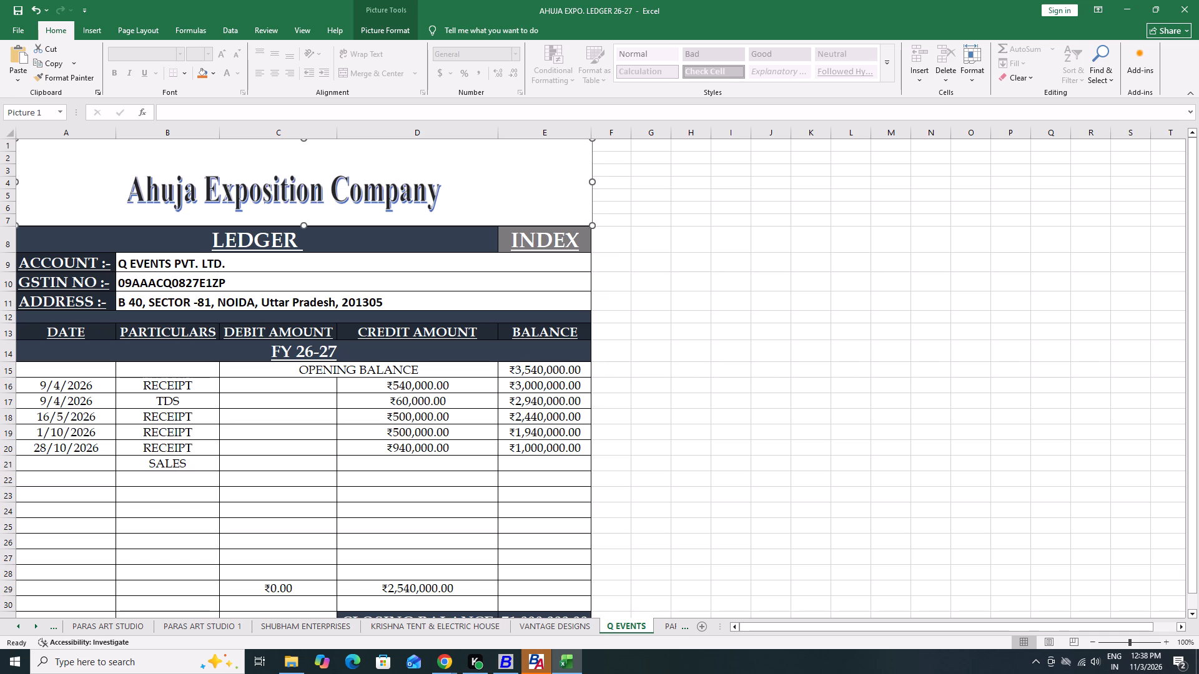
left_click(960, 270)
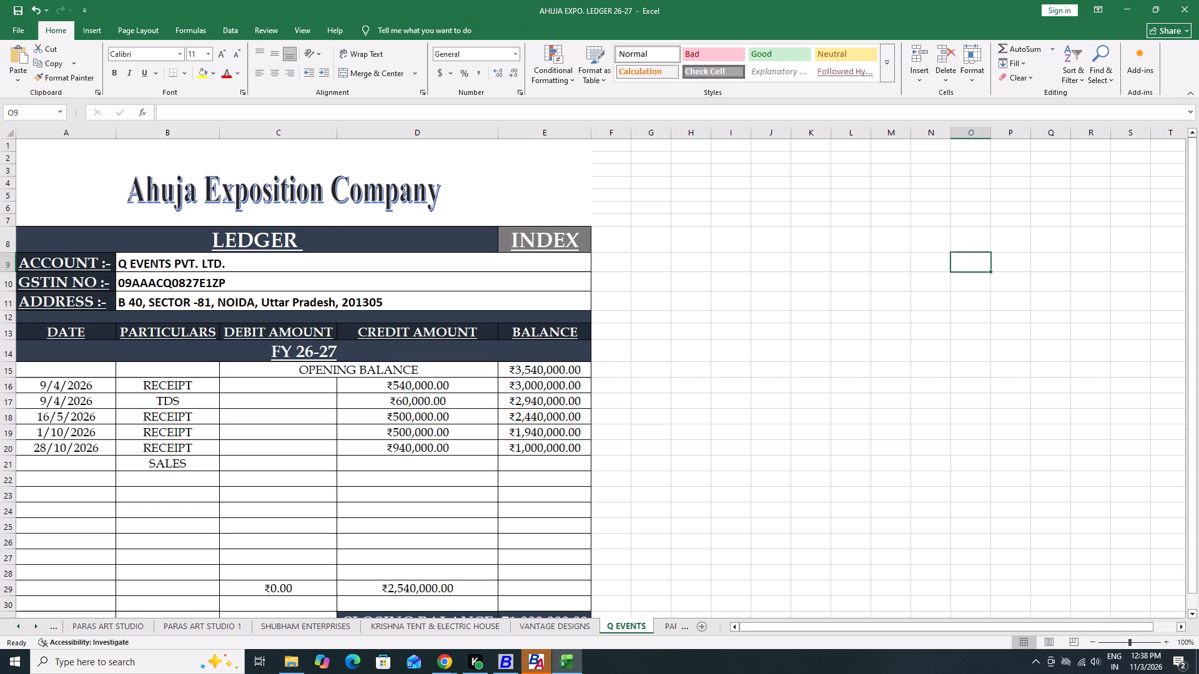
scroll(686, 338, "down", 1)
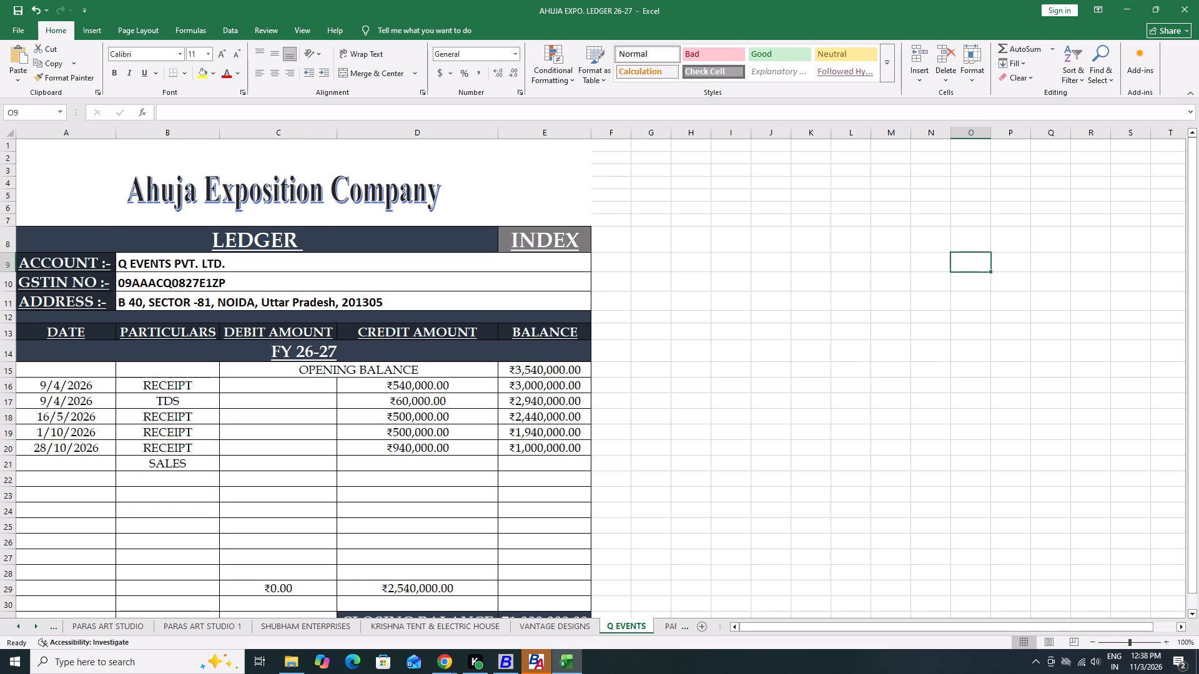
Go to the empty debit amount cell in the SALES row of the Q EVENTS ledger.
scroll(686, 338, "down", 1)
left_click(686, 338)
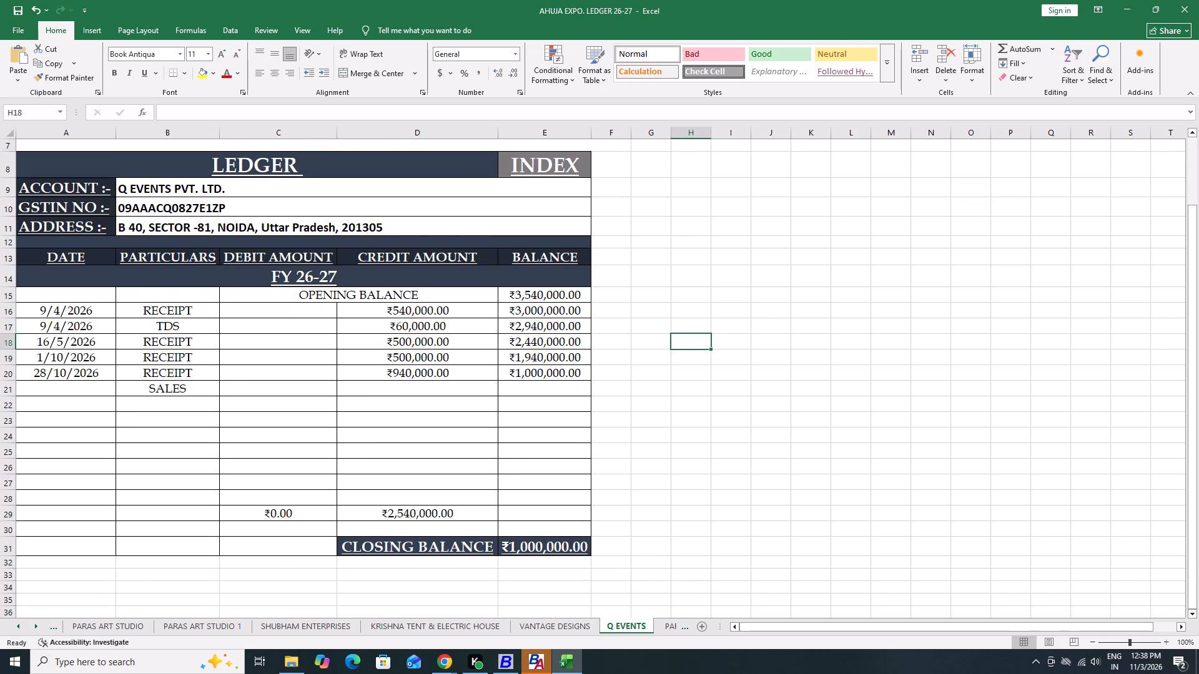
key("Down")
key("Left")
key("Down")
key("Left")
key("Down")
key("Left")
key("Down")
key("Left")
key("Left")
key("Left")
key("Up")
key("Right")
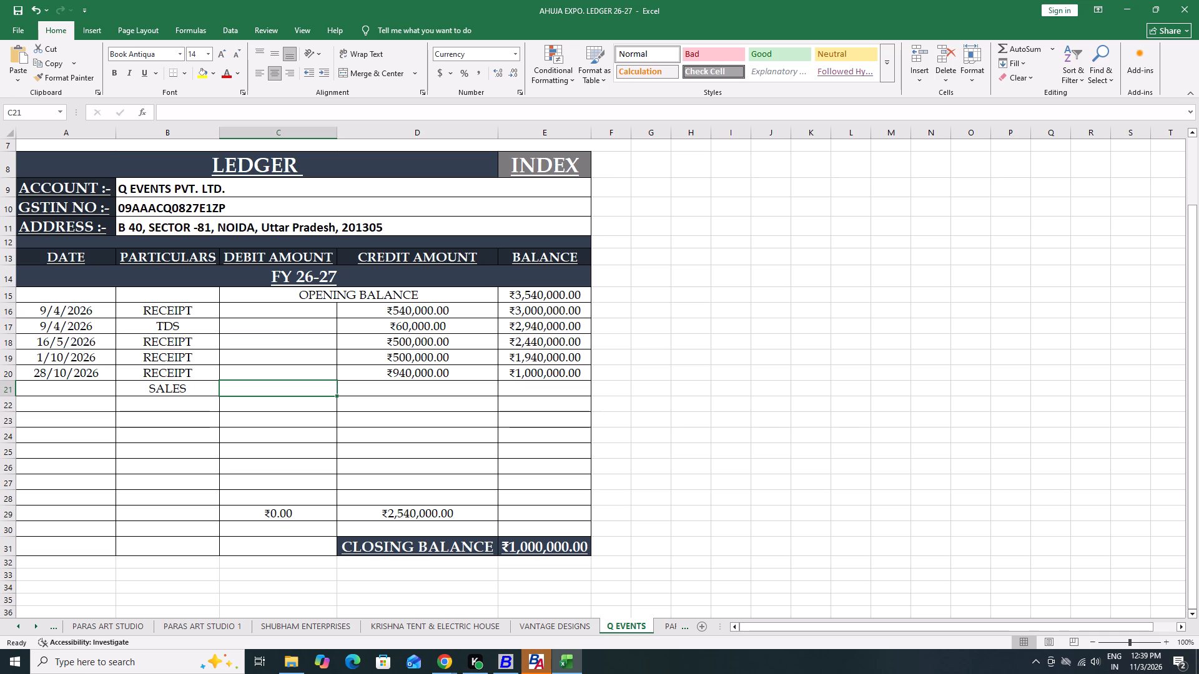
key("alt+Tab")
key("alt+Tab")
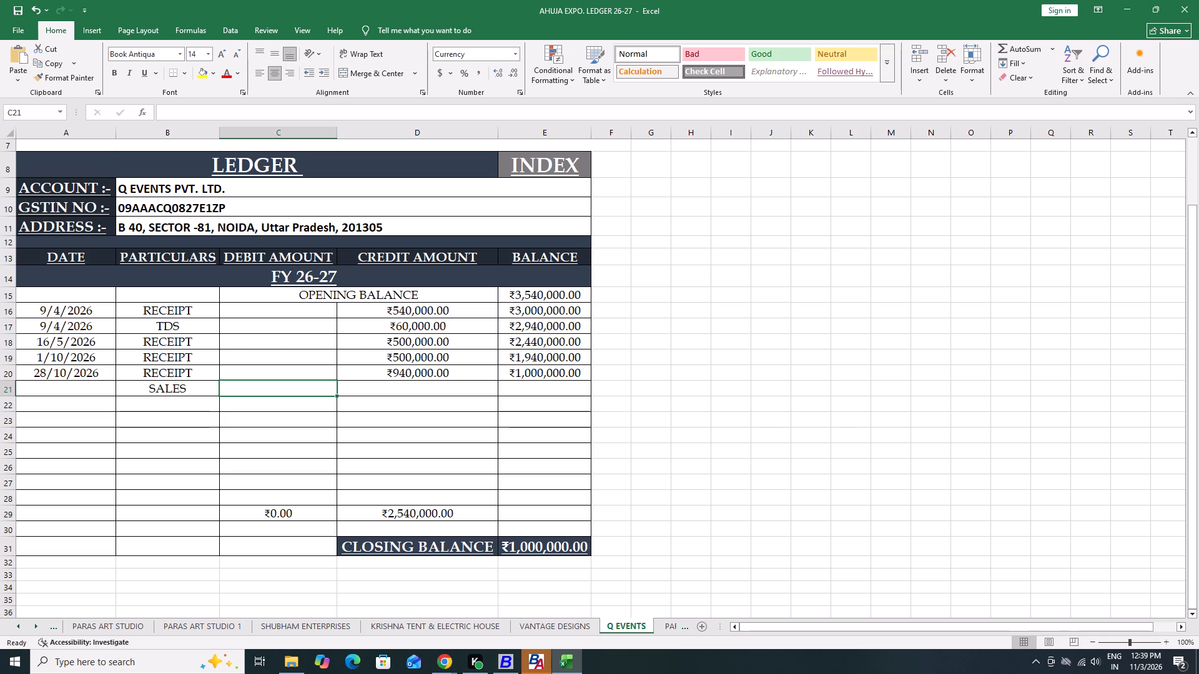
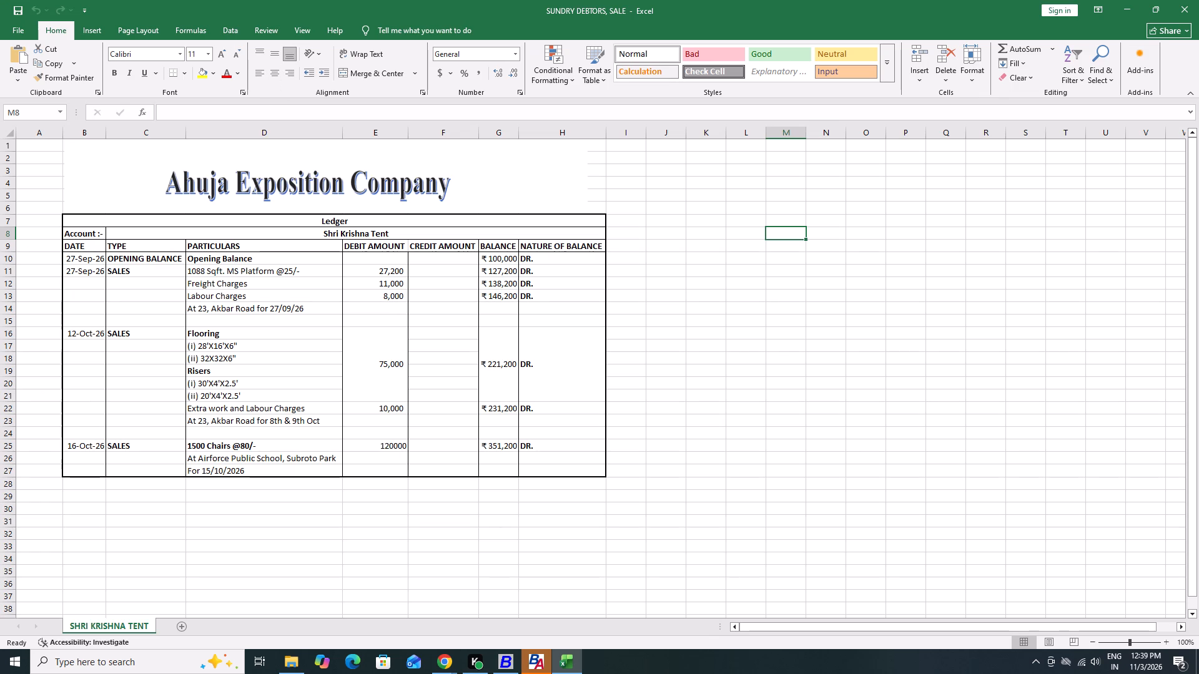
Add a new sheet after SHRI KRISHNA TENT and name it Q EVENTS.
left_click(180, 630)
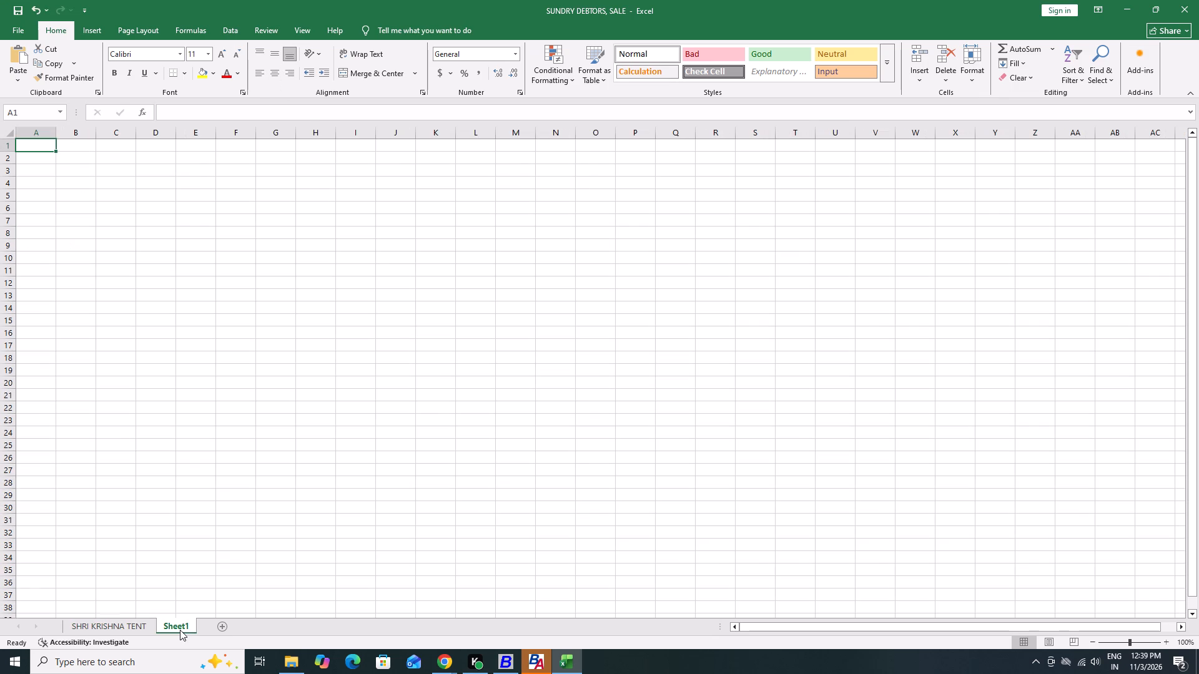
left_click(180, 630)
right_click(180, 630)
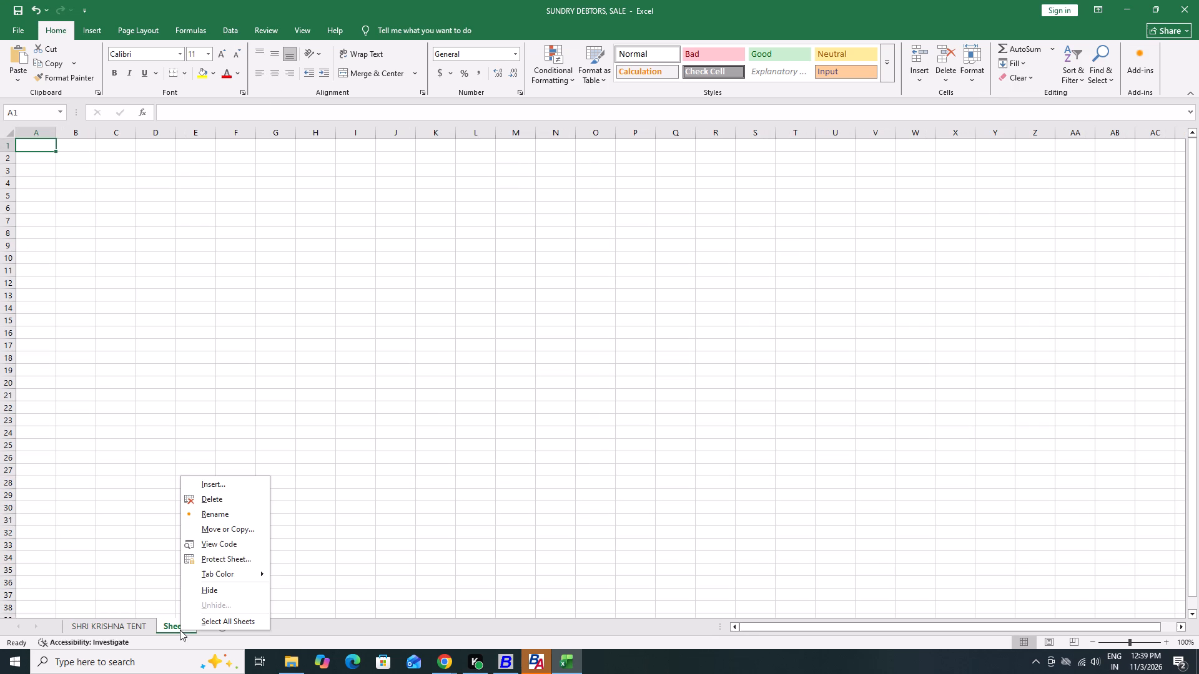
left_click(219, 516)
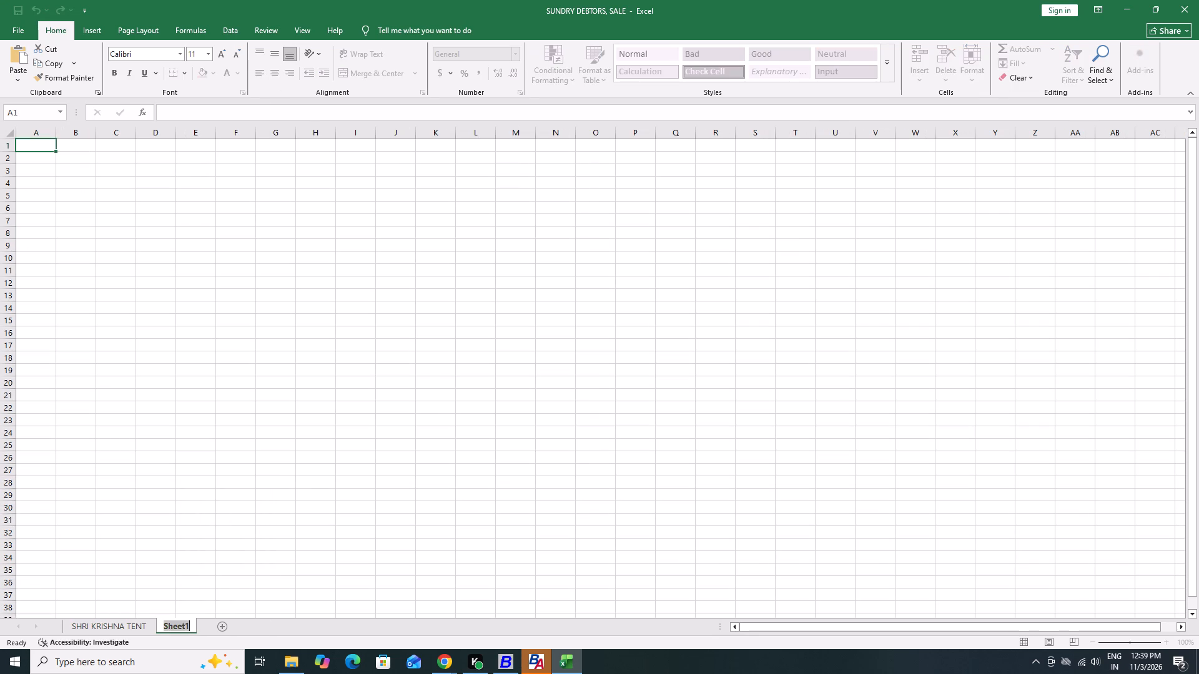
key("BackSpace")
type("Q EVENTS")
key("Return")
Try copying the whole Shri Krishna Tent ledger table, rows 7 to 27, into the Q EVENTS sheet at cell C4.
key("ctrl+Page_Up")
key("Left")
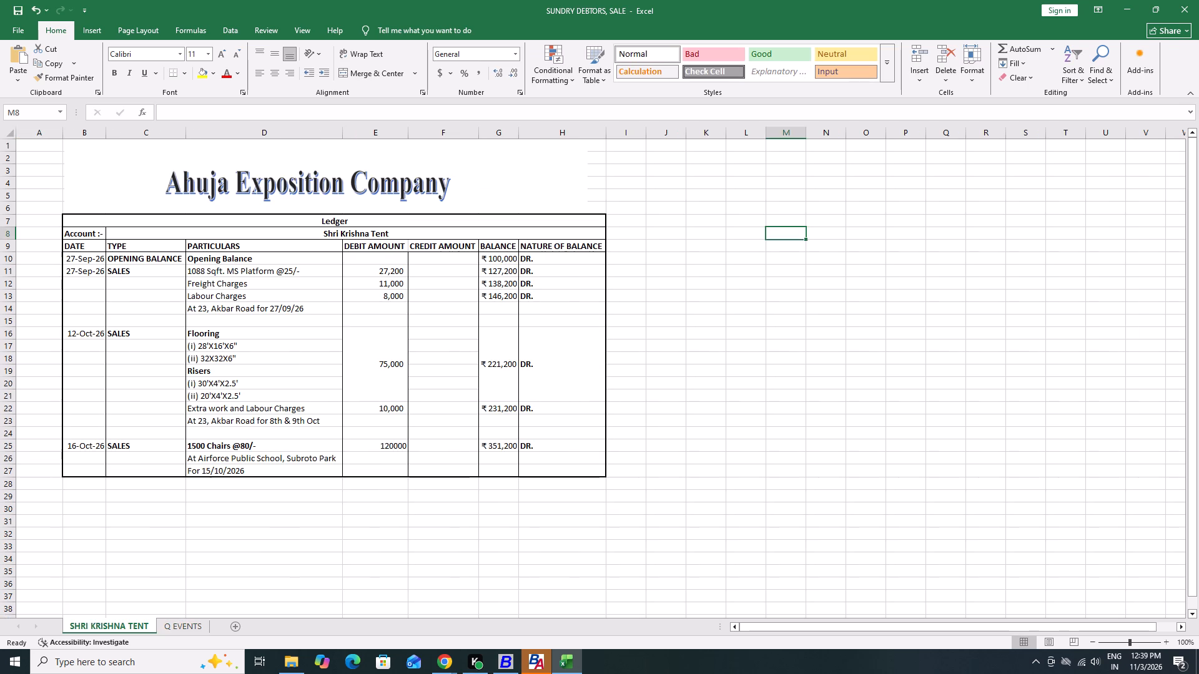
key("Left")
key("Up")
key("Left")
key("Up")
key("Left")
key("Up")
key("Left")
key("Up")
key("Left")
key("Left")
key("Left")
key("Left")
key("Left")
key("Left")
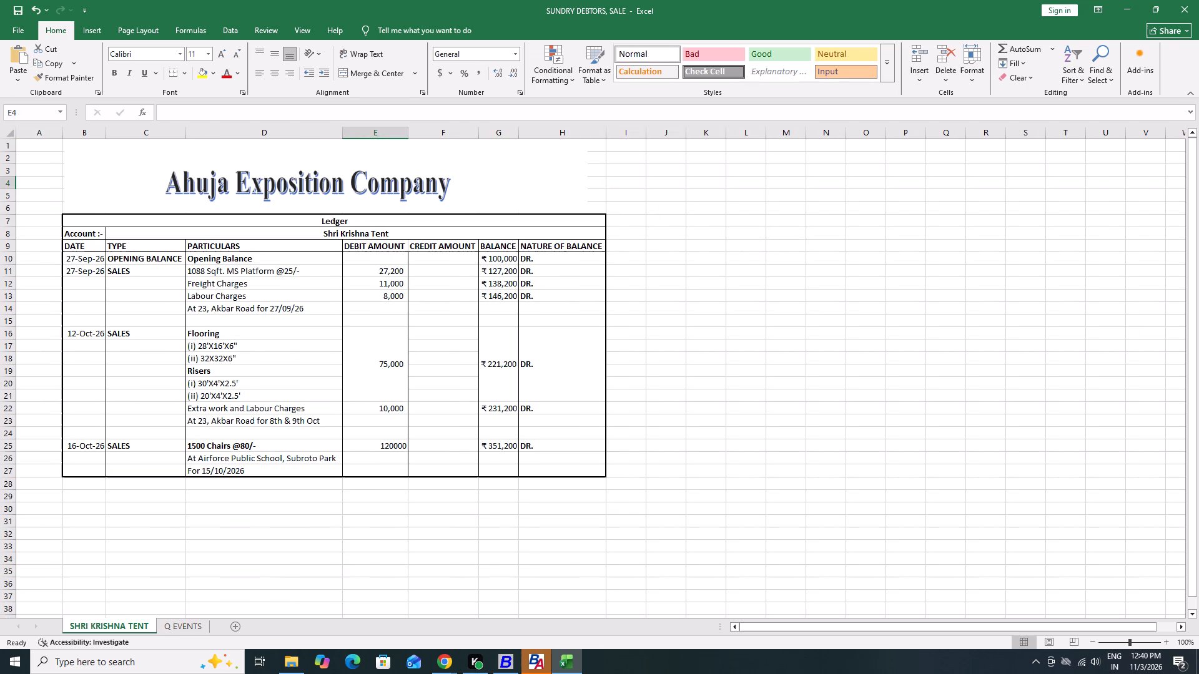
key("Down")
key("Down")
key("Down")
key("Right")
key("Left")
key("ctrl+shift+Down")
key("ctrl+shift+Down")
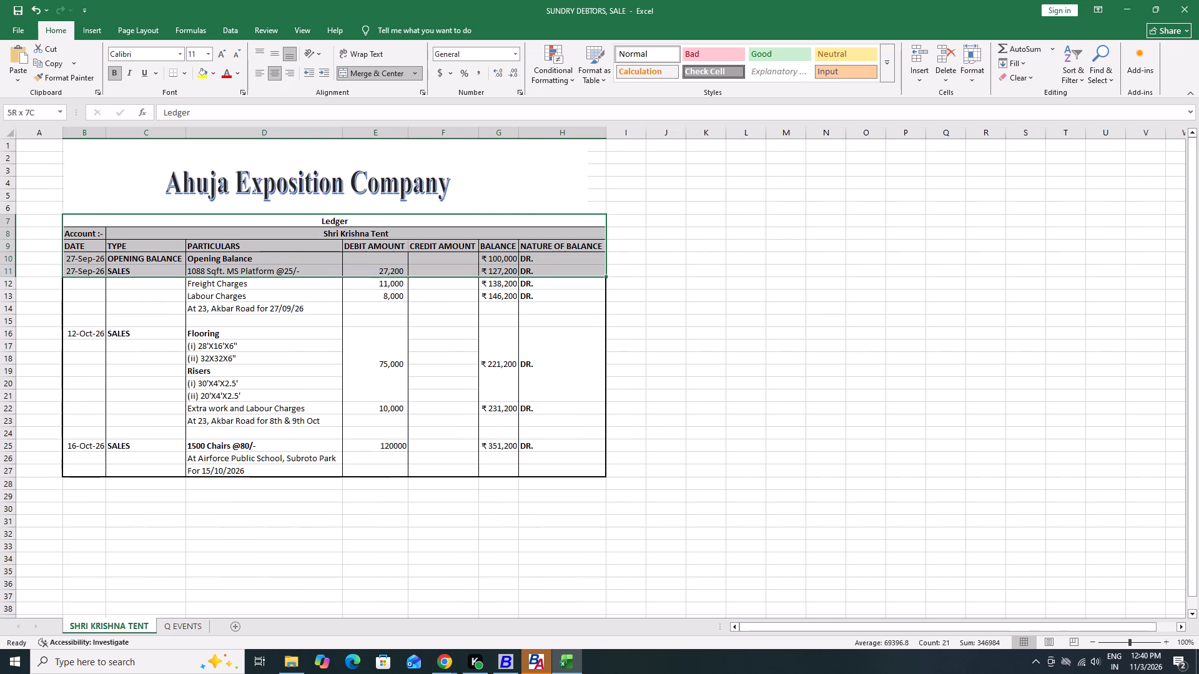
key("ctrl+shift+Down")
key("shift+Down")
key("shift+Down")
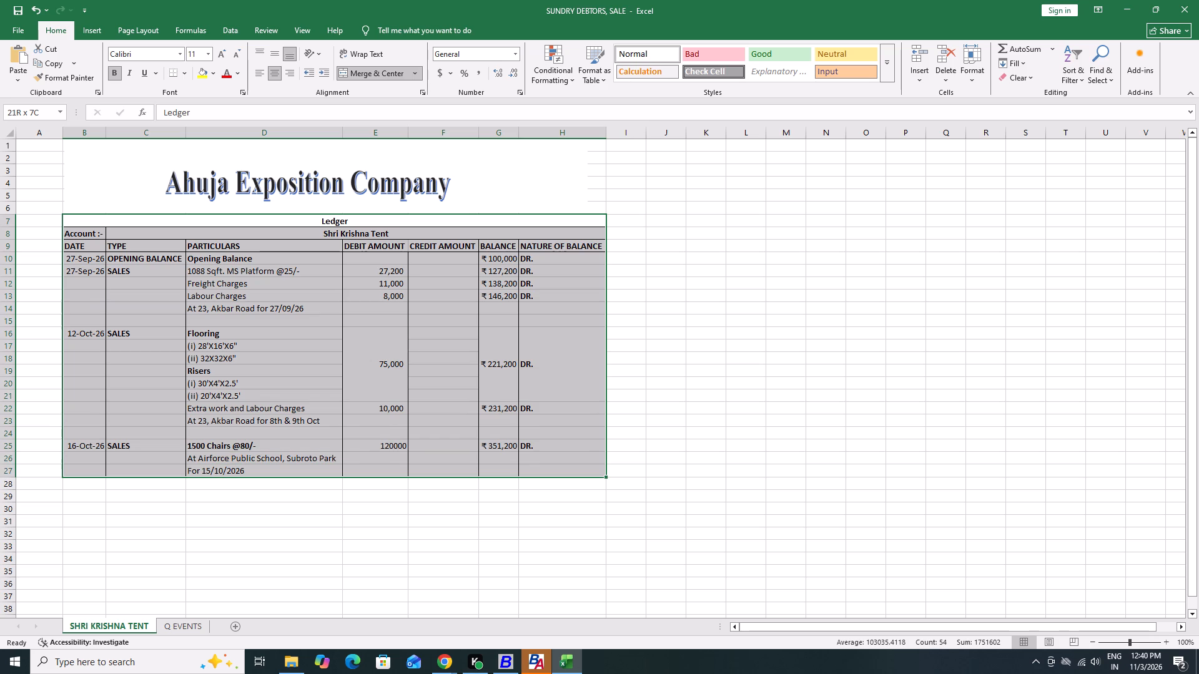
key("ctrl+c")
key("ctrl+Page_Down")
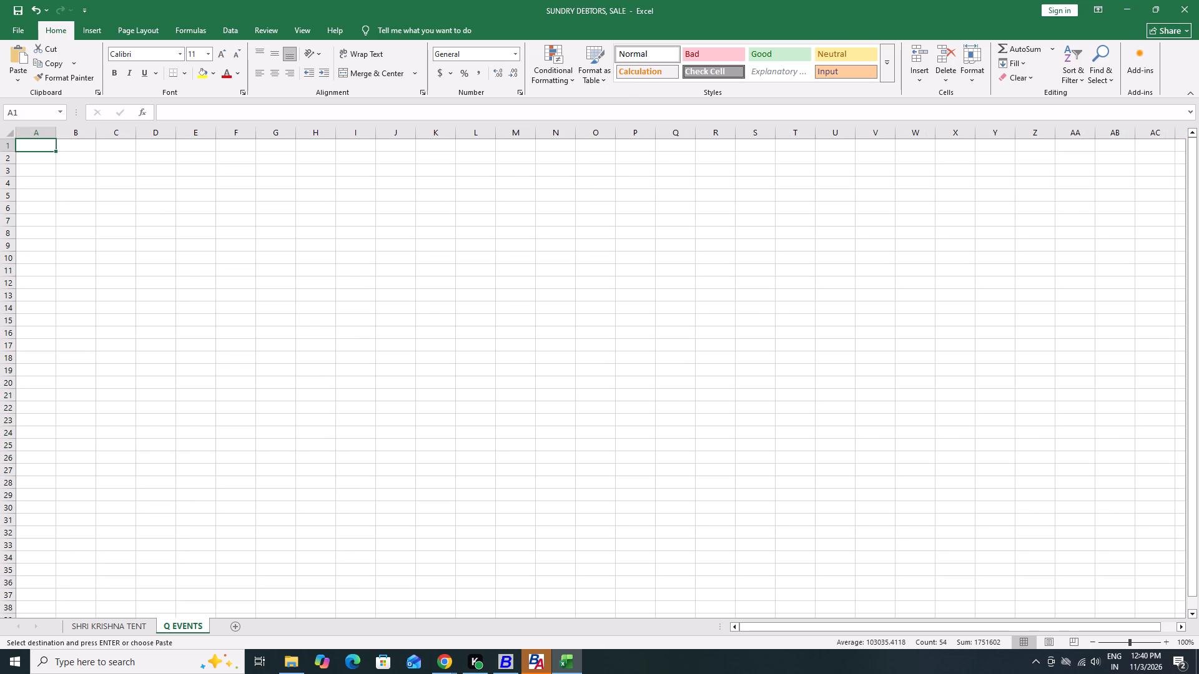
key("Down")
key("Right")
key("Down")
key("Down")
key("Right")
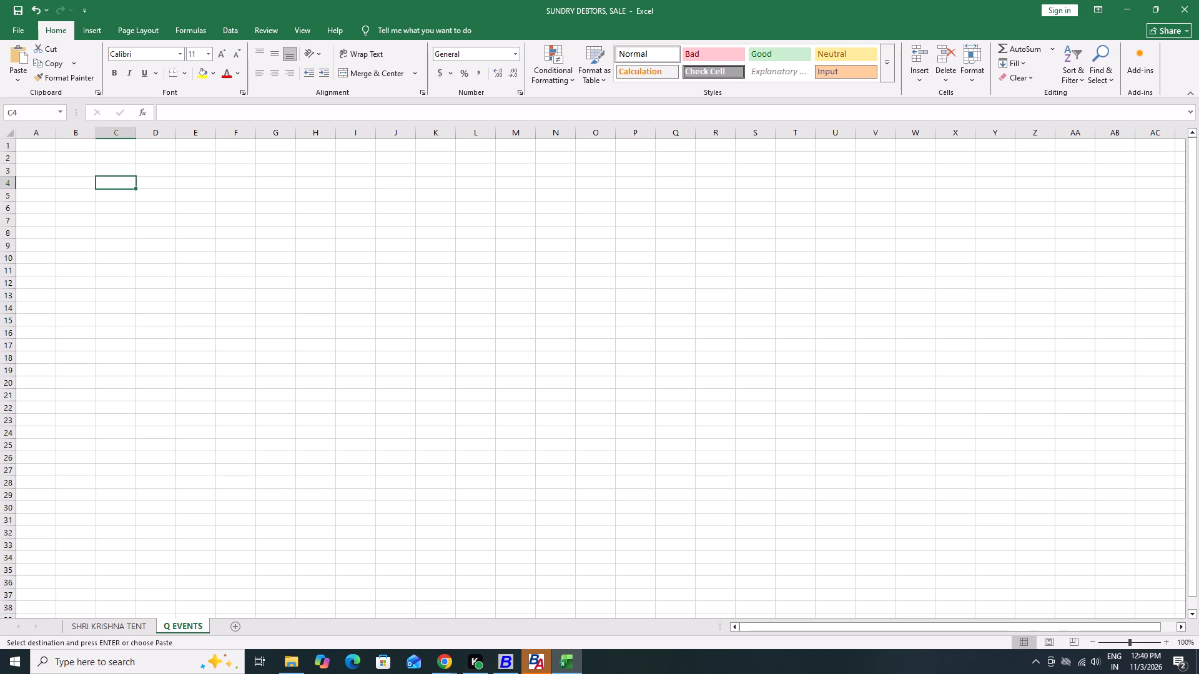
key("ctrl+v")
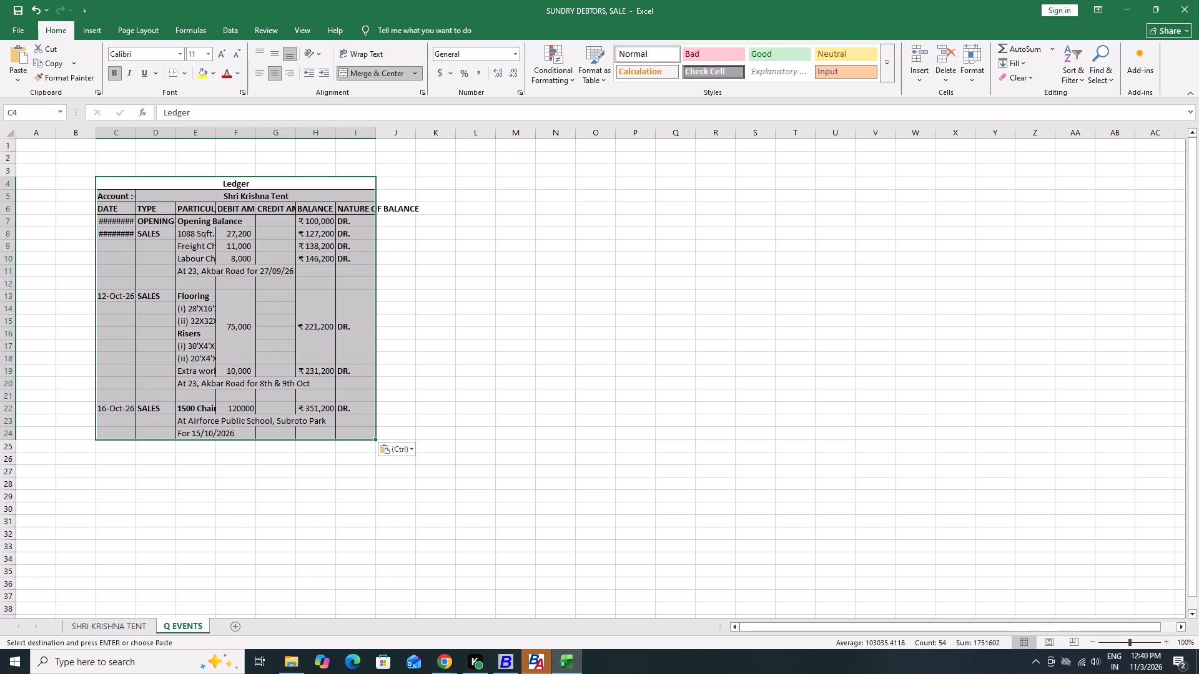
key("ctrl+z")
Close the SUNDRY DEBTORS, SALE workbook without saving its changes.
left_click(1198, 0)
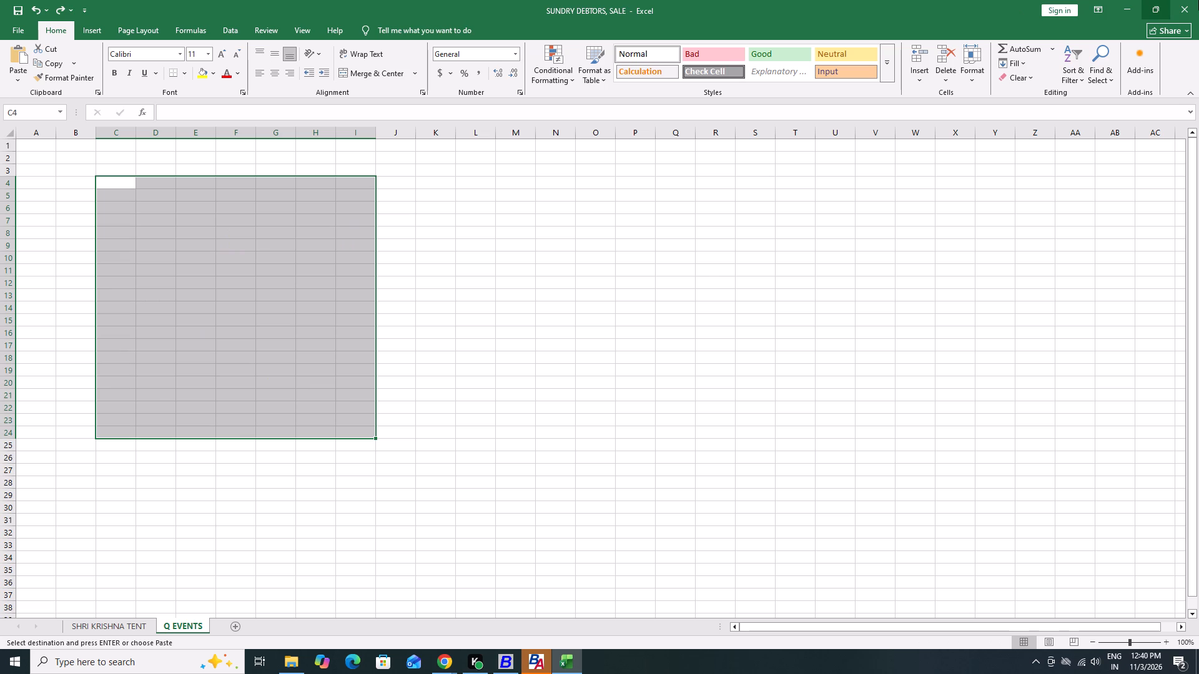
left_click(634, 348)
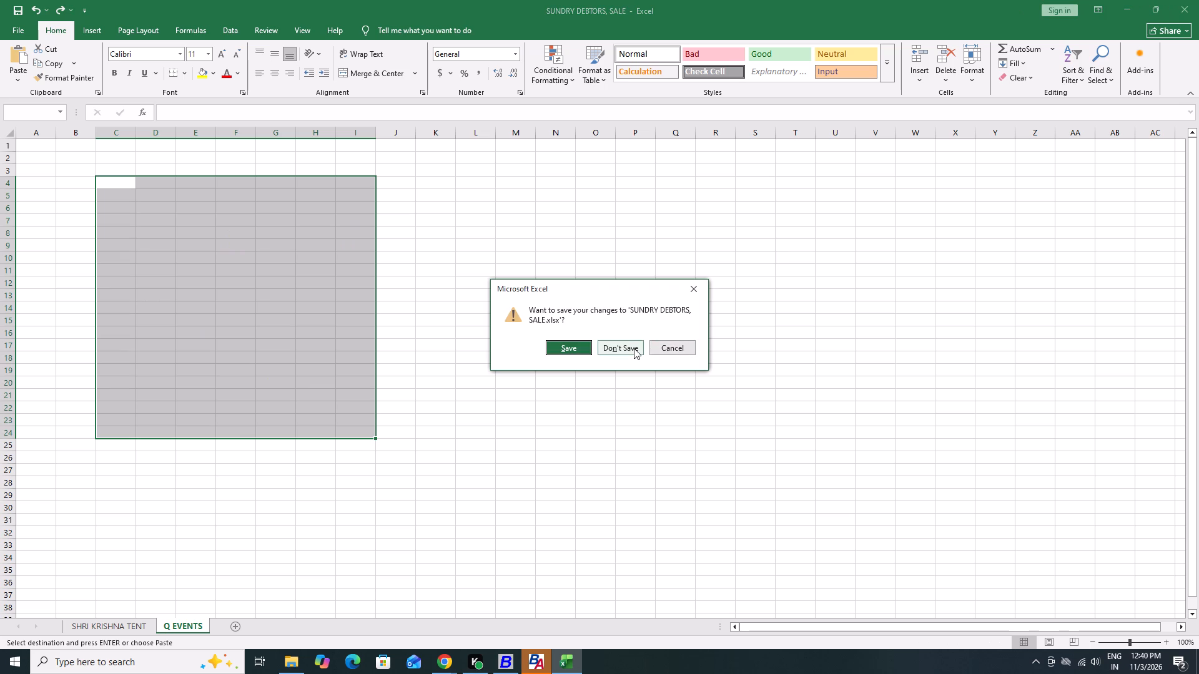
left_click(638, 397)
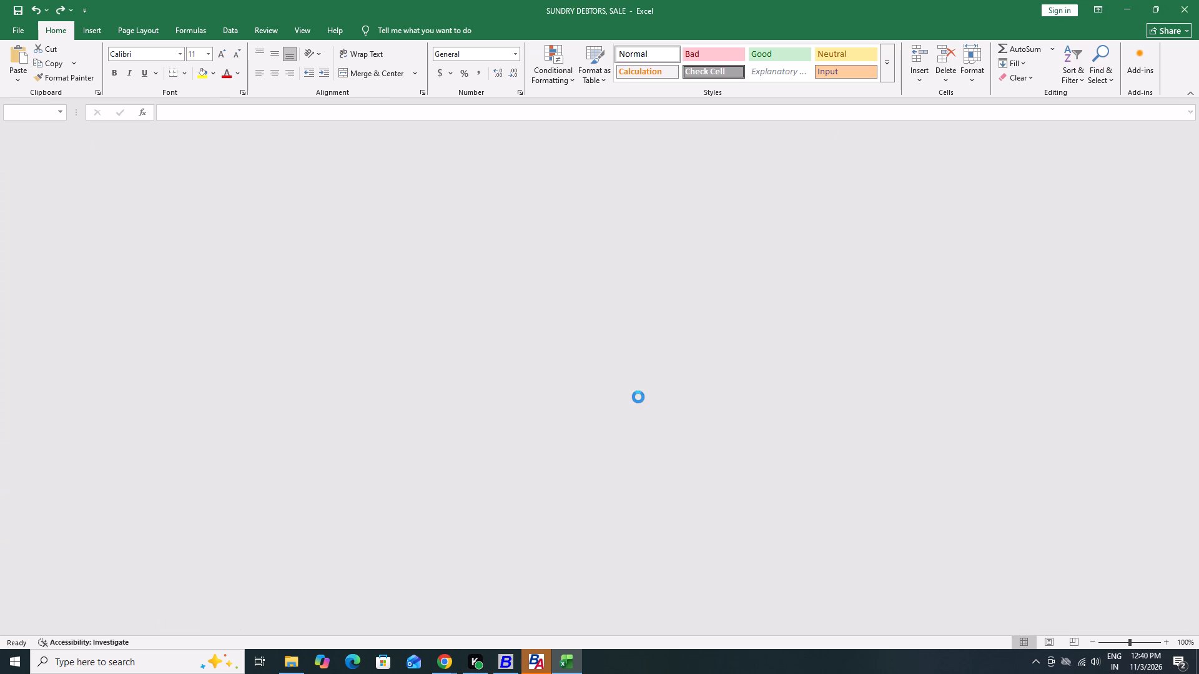
Reopen the SUNDRY DEBTORS, SALE workbook and copy the Ahuja Exposition Company banner picture above the Shri Krishna Tent ledger.
double_click(269, 79)
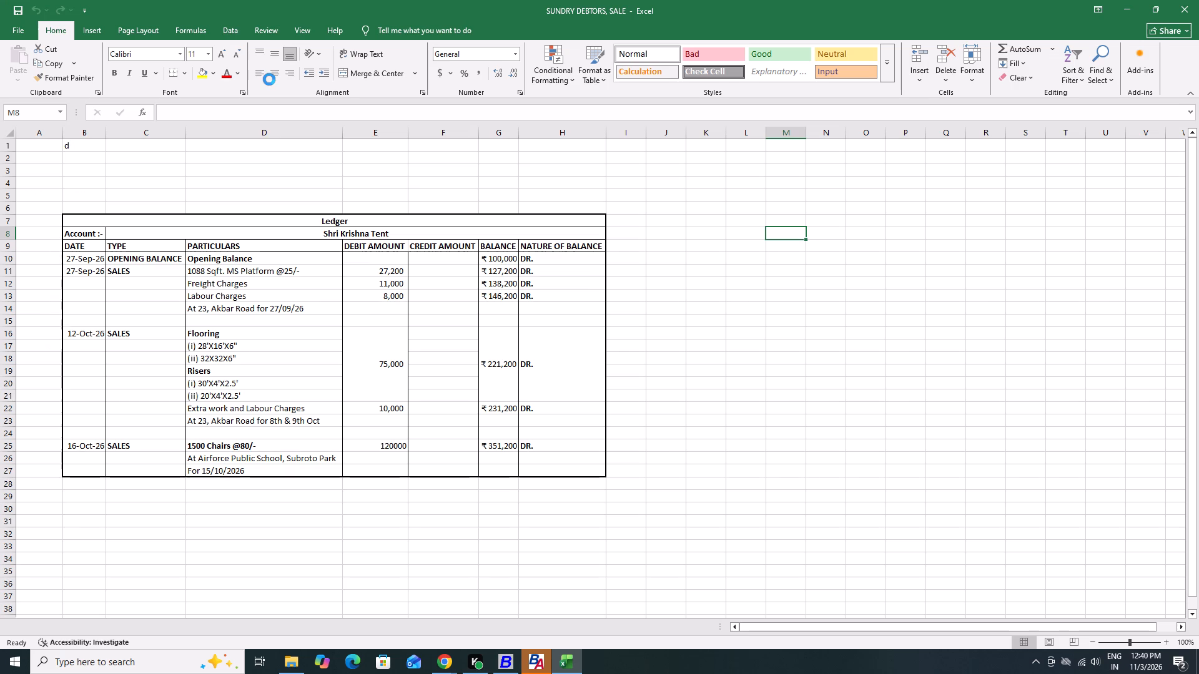
left_click(289, 177)
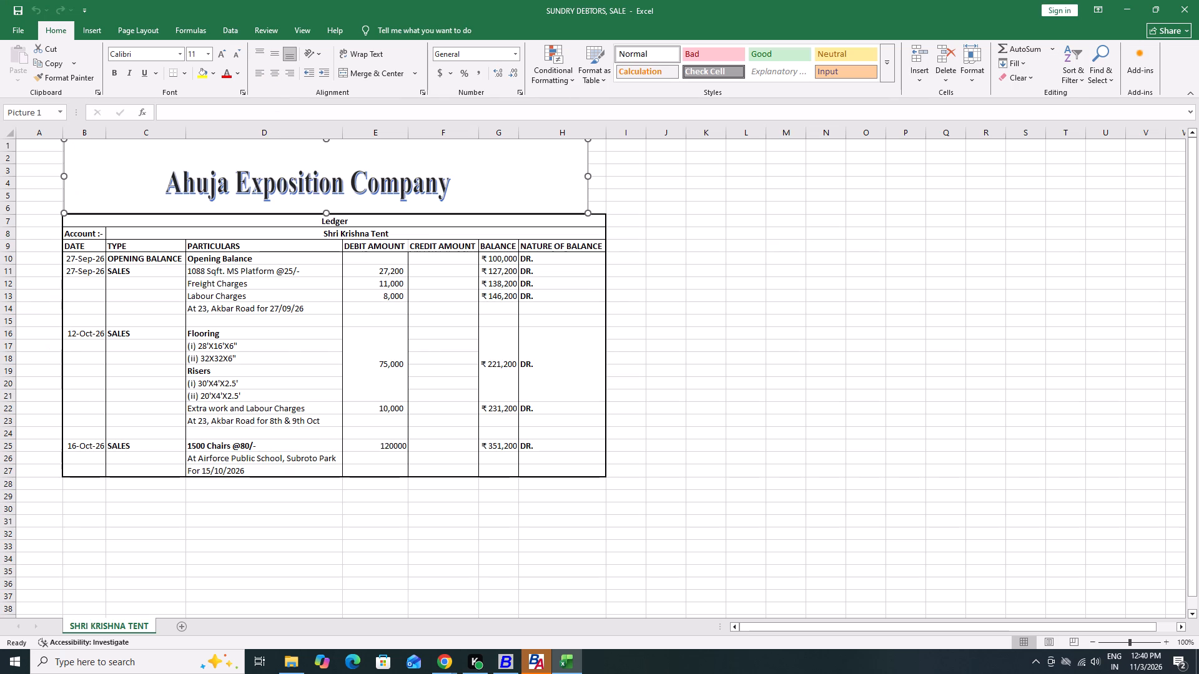
right_click(289, 177)
left_click(318, 220)
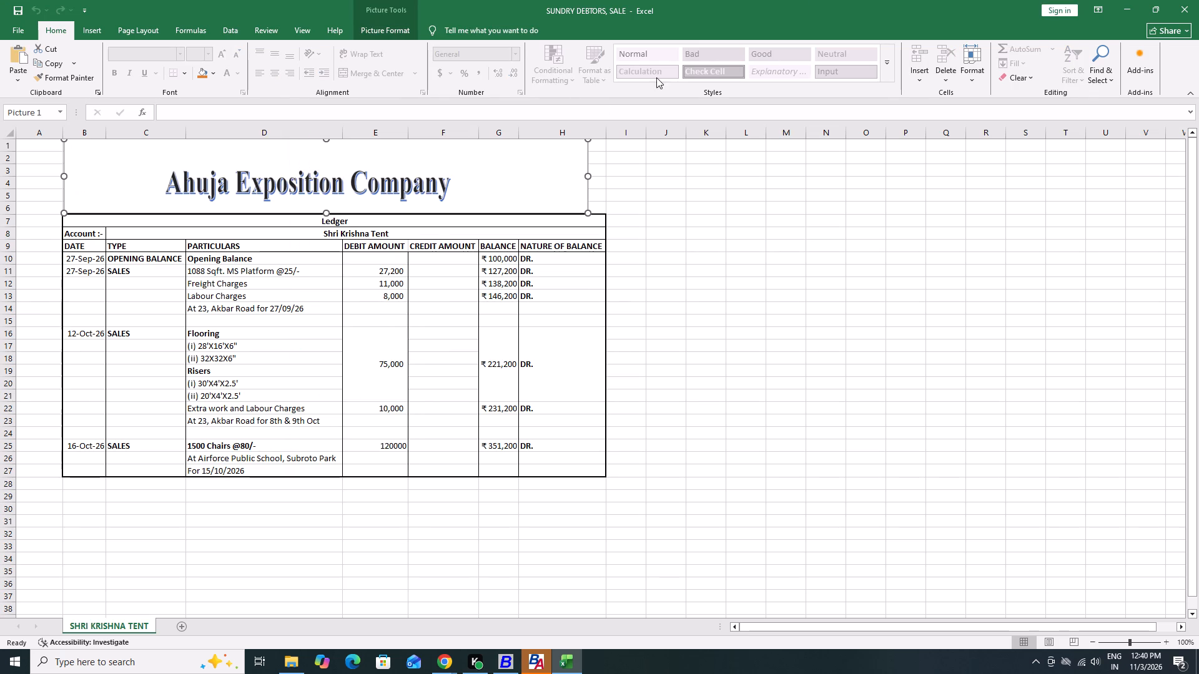
Open the AHUJA EXPO. LEDGER 26-27 workbook from the FY-26-27 folder inside AHUJA EXPOSITION SALE.
left_click(1127, 1)
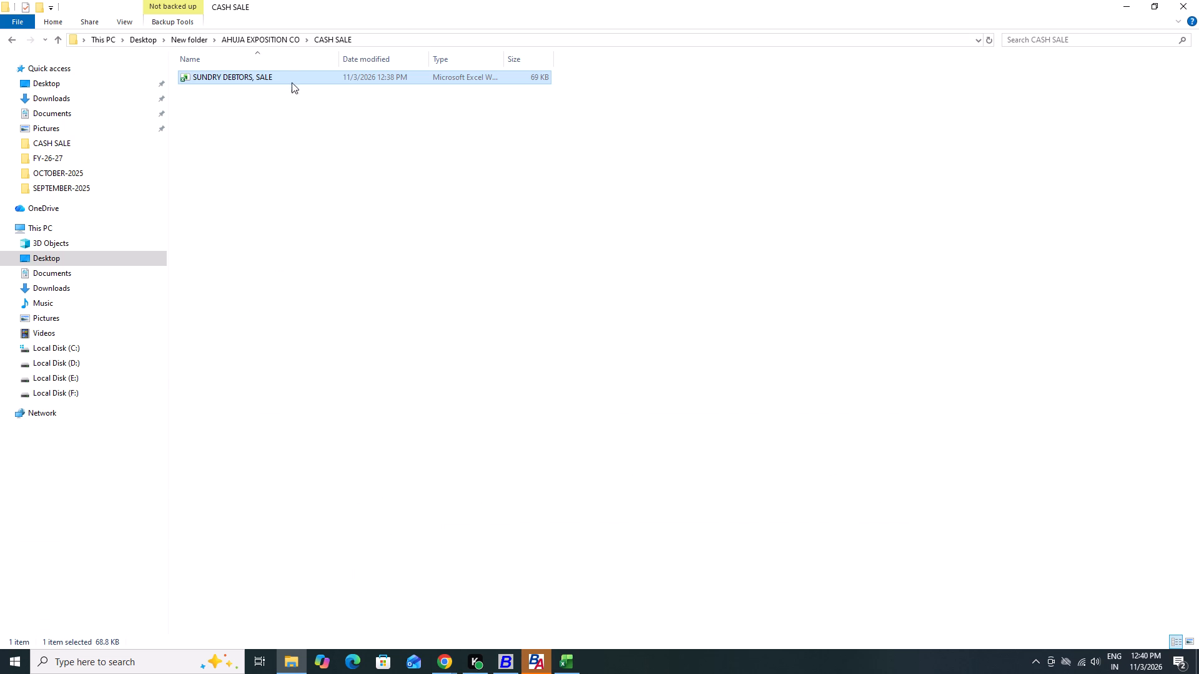
left_click(224, 38)
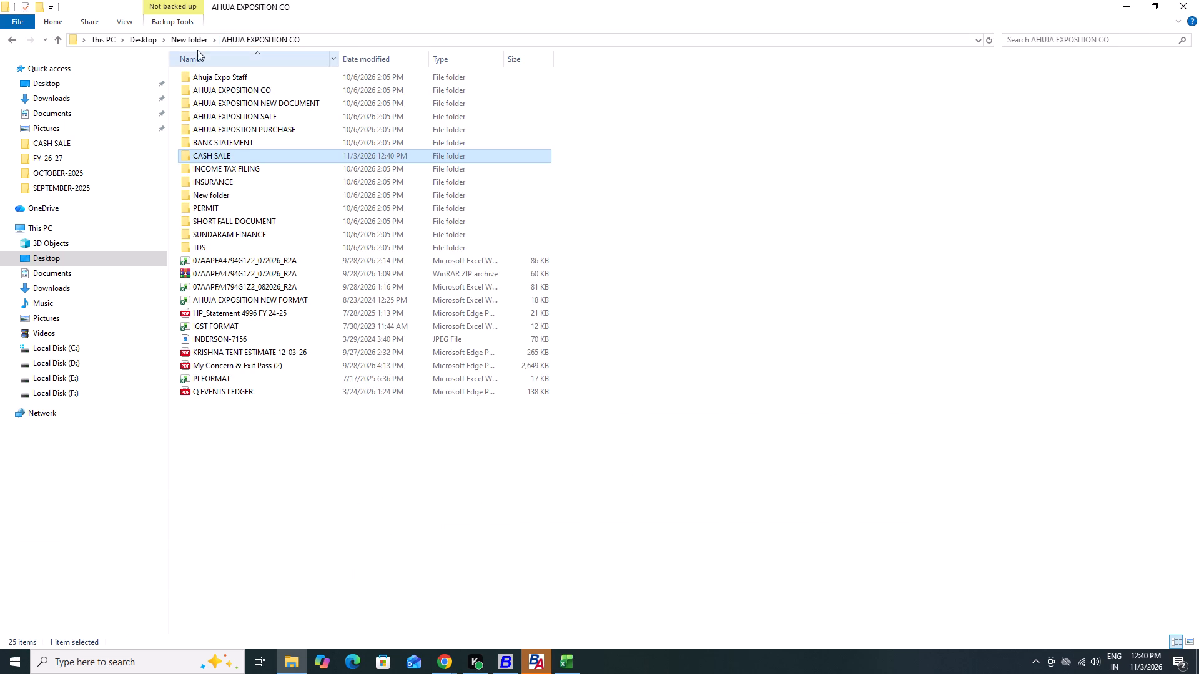
double_click(255, 120)
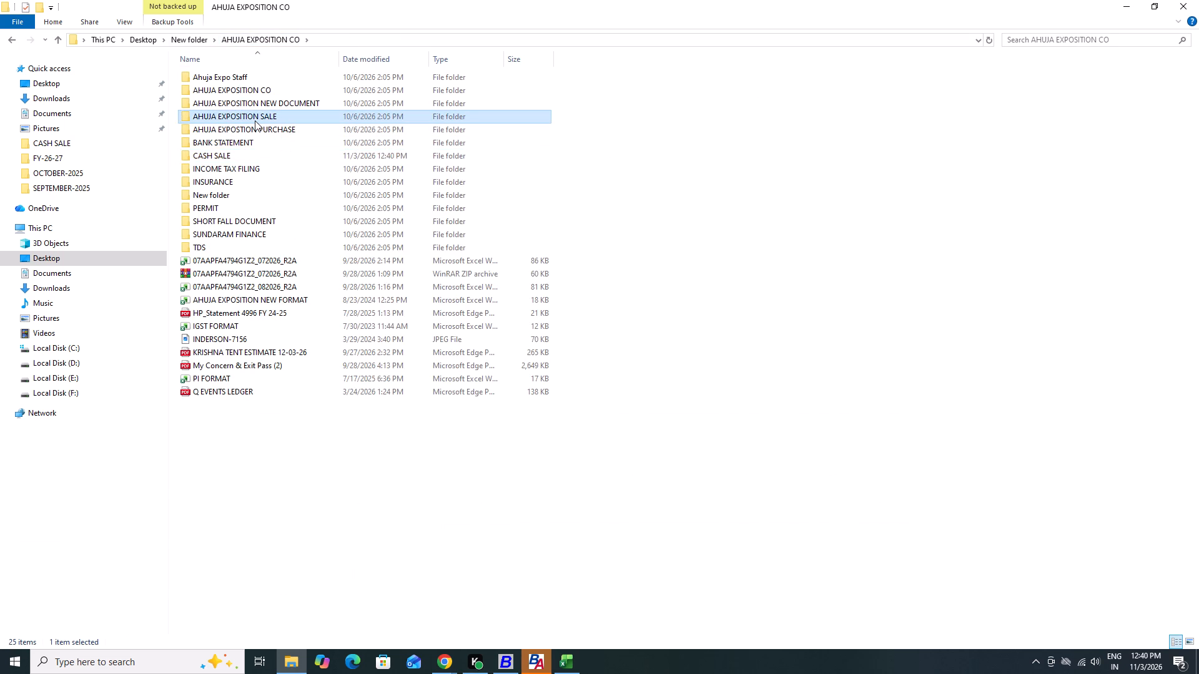
double_click(254, 114)
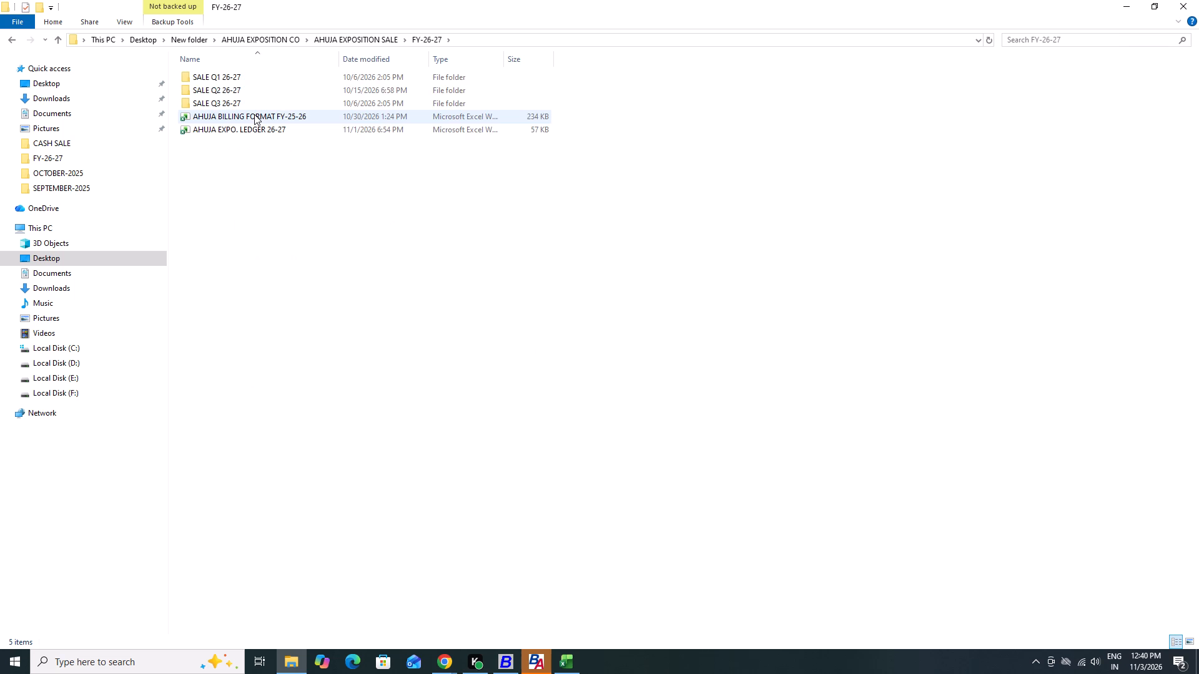
double_click(254, 127)
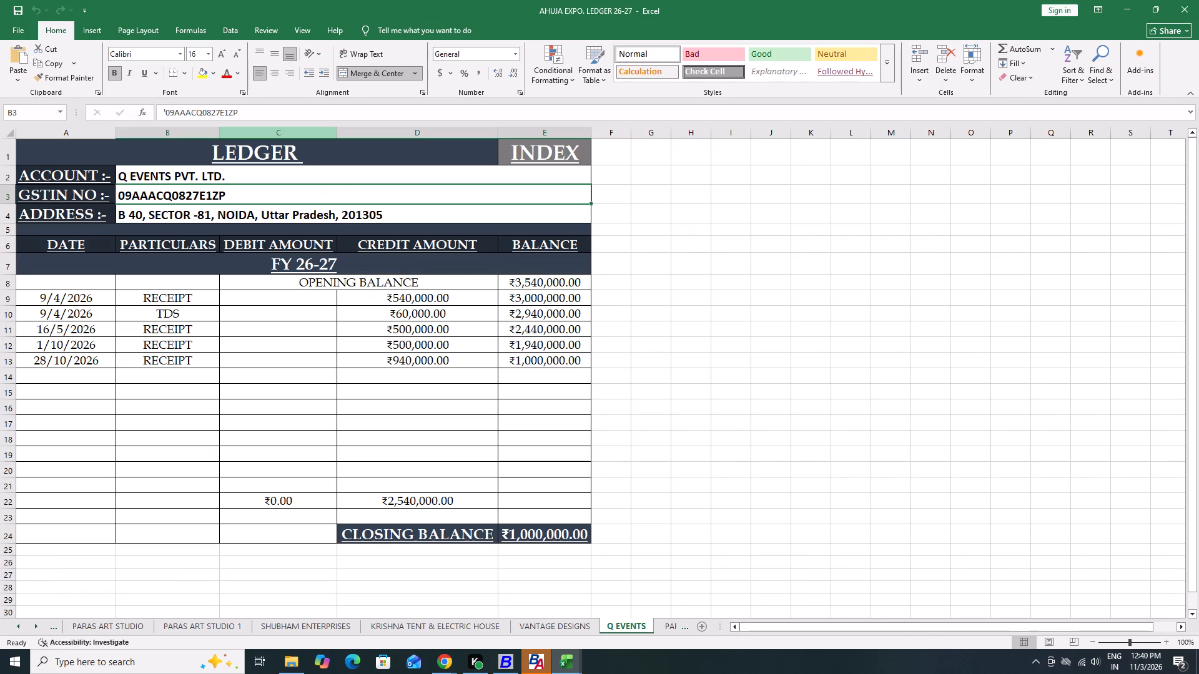
Insert five blank rows above the LEDGER heading on the Q EVENTS sheet.
key("Up")
key("Up")
key("Up")
key("ctrl+plus")
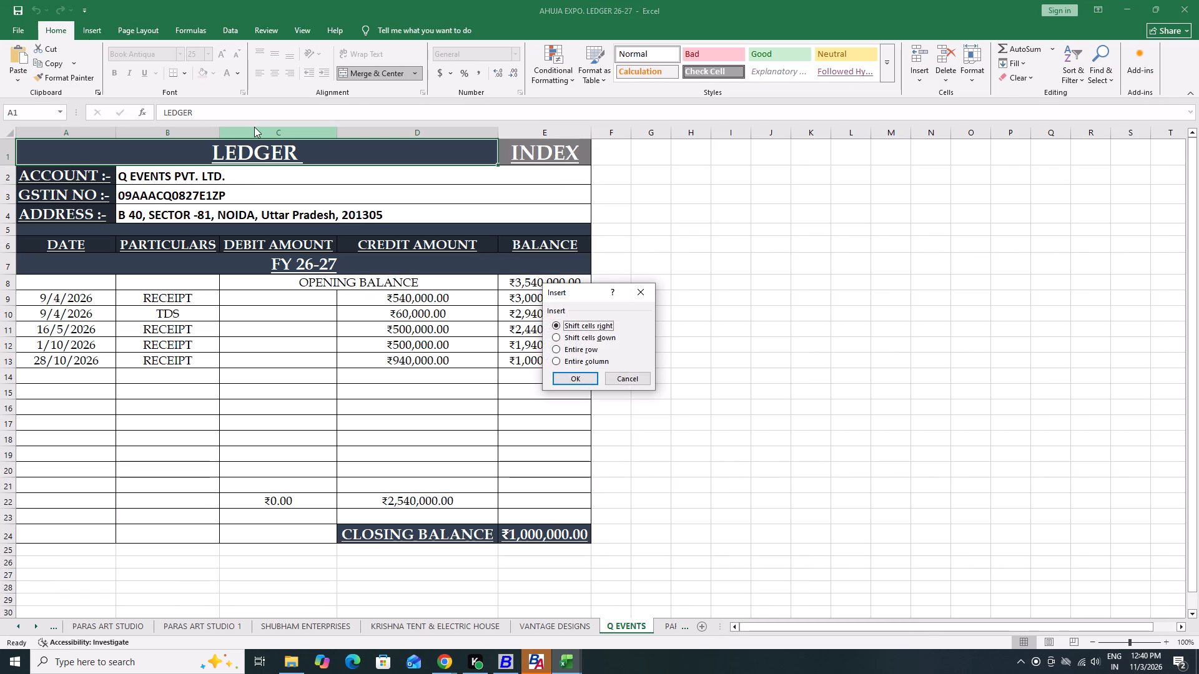
key("Down")
key("Down")
key("Return")
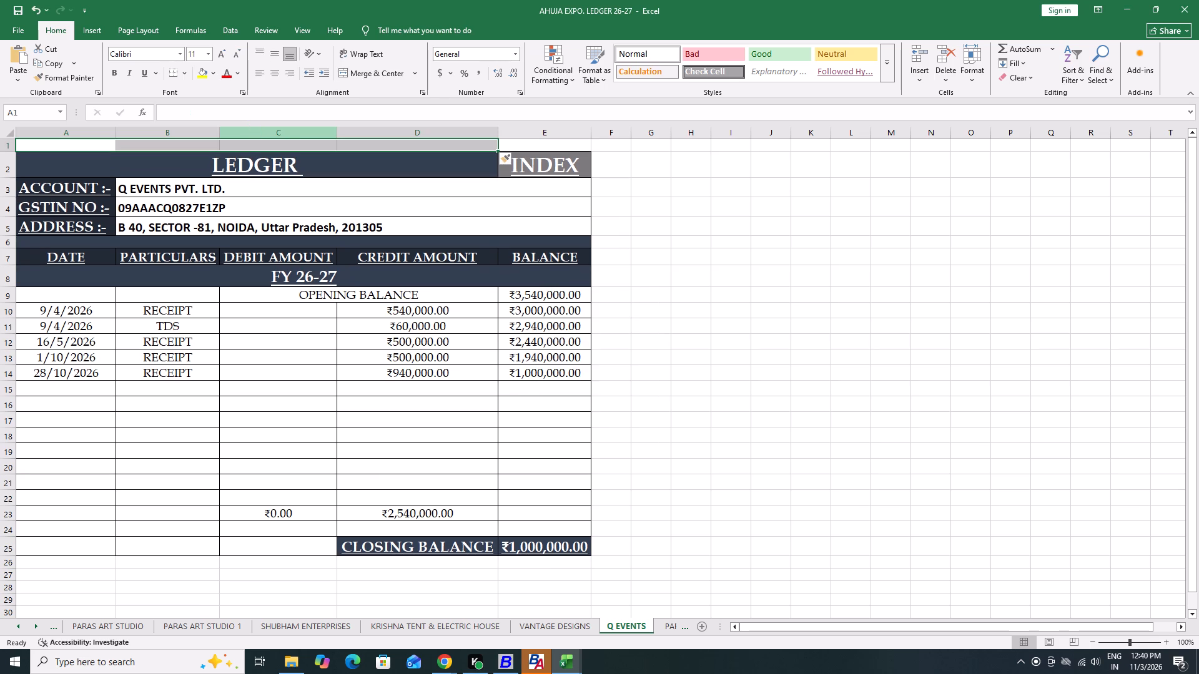
key("ctrl+y")
key("ctrl+y")
key("ctrl+y")
key("ctrl+y")
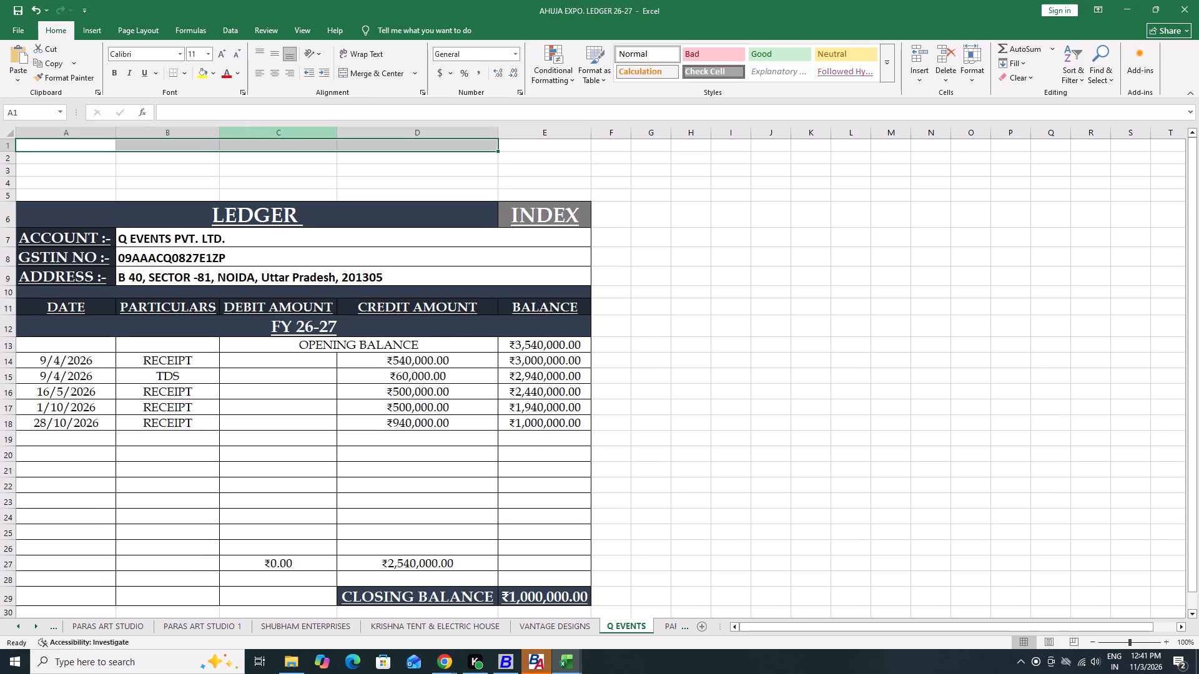
Paste the Ahuja Exposition Company banner above the Q EVENTS ledger and resize it to span columns A to E and rows 1 to 5.
key("ctrl+v")
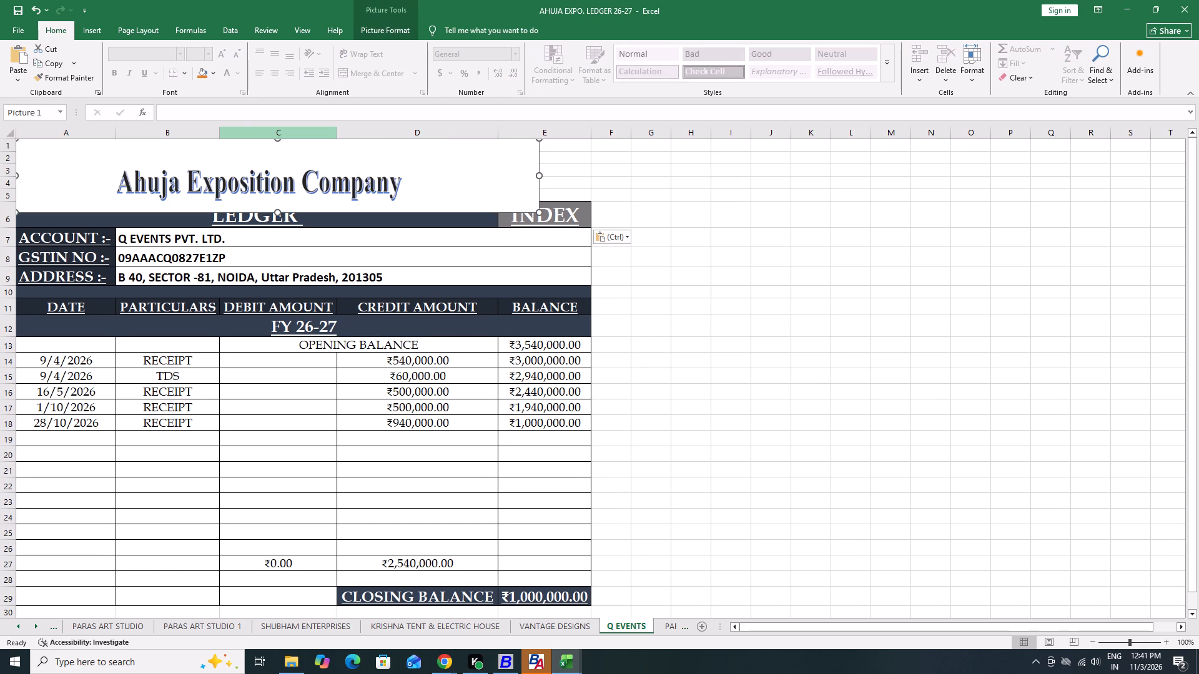
left_click_drag(279, 210, 278, 207)
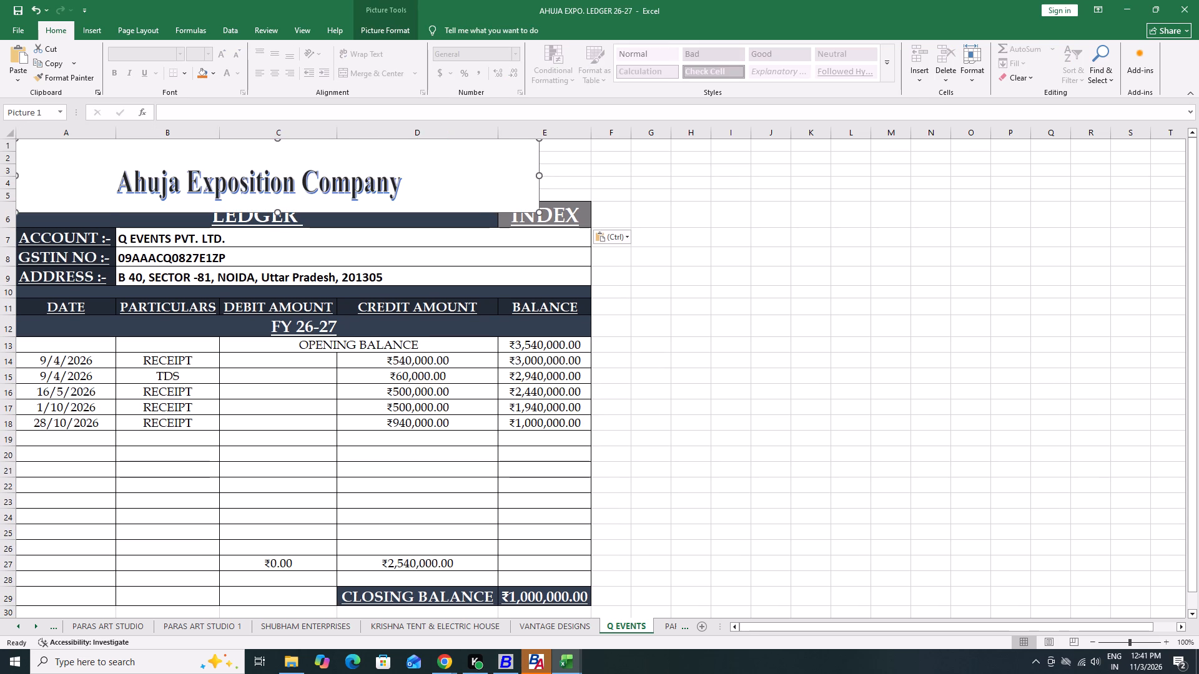
left_click_drag(278, 207, 277, 200)
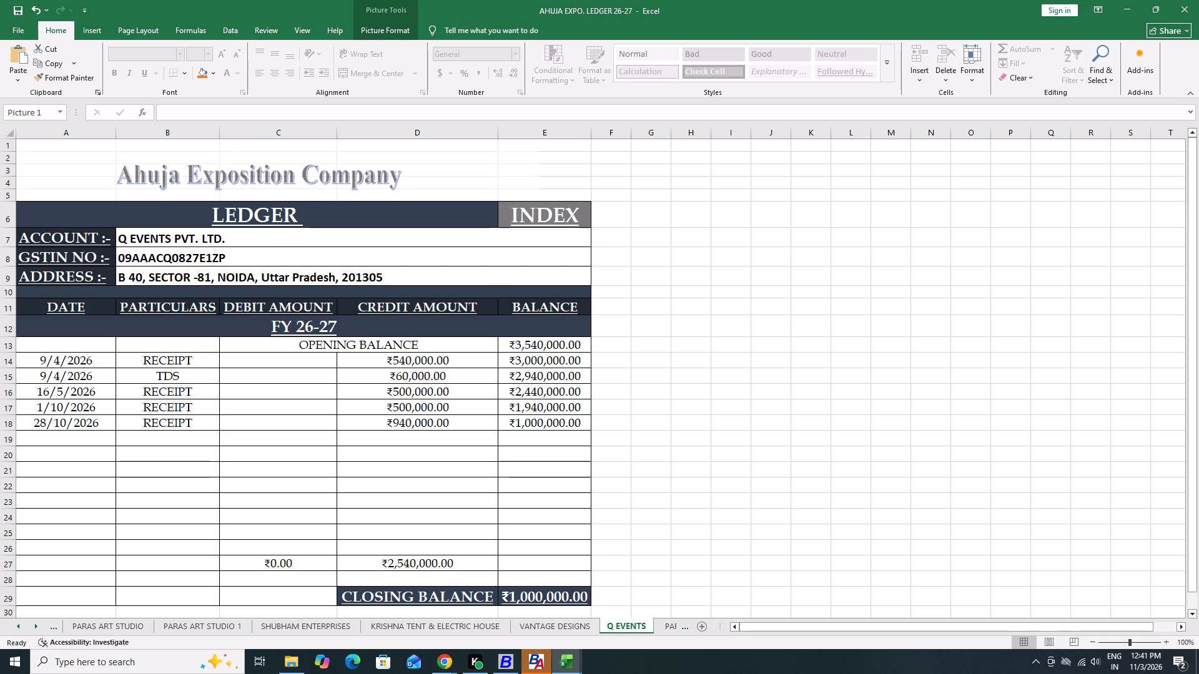
left_click_drag(540, 170, 548, 169)
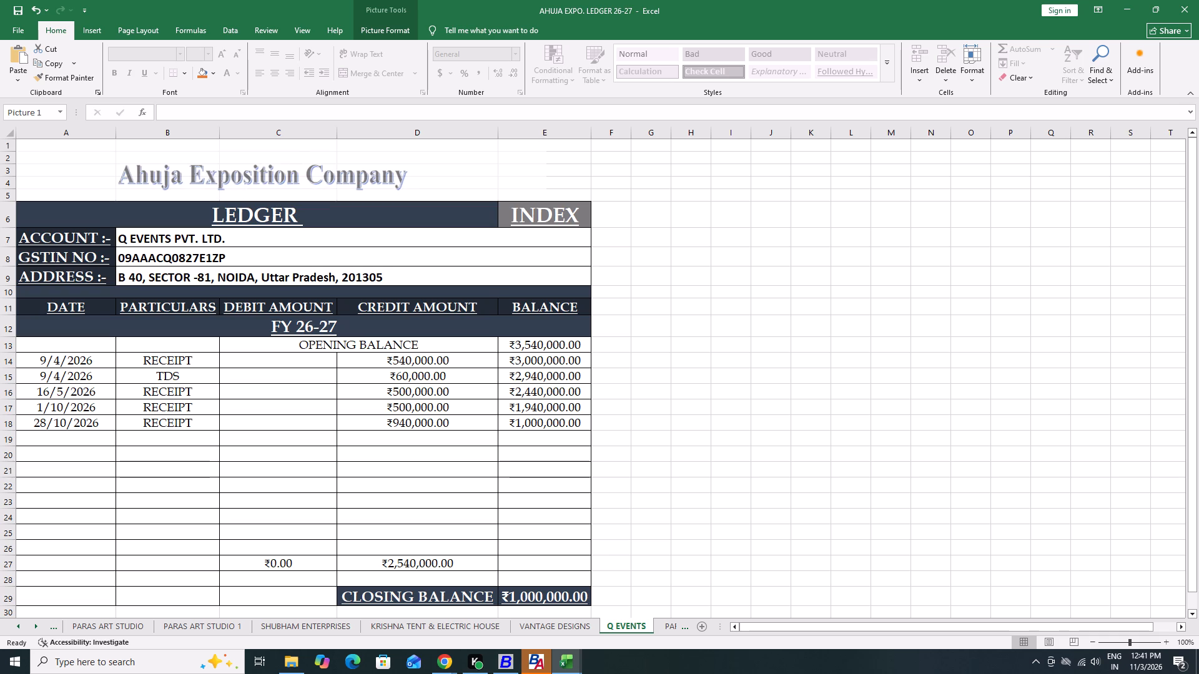
left_click_drag(548, 169, 591, 170)
left_click(645, 214)
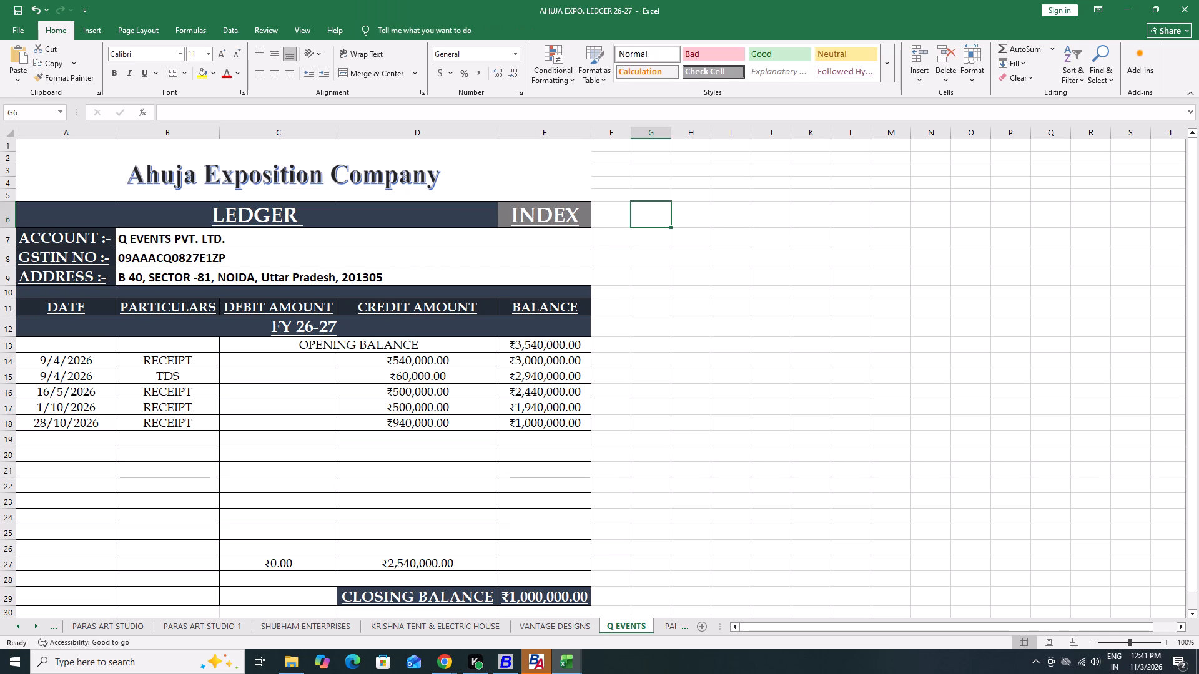
Start a ledger entry in row 19, below the 28/10/2026 receipt, with date 3-11-26 and particulars SALE.
key("Down")
key("Down")
key("Down")
key("Down")
key("Down")
key("Down")
key("Down")
key("Down")
key("Down")
key("Left")
key("Left")
key("Left")
key("Left")
key("Left")
key("Down")
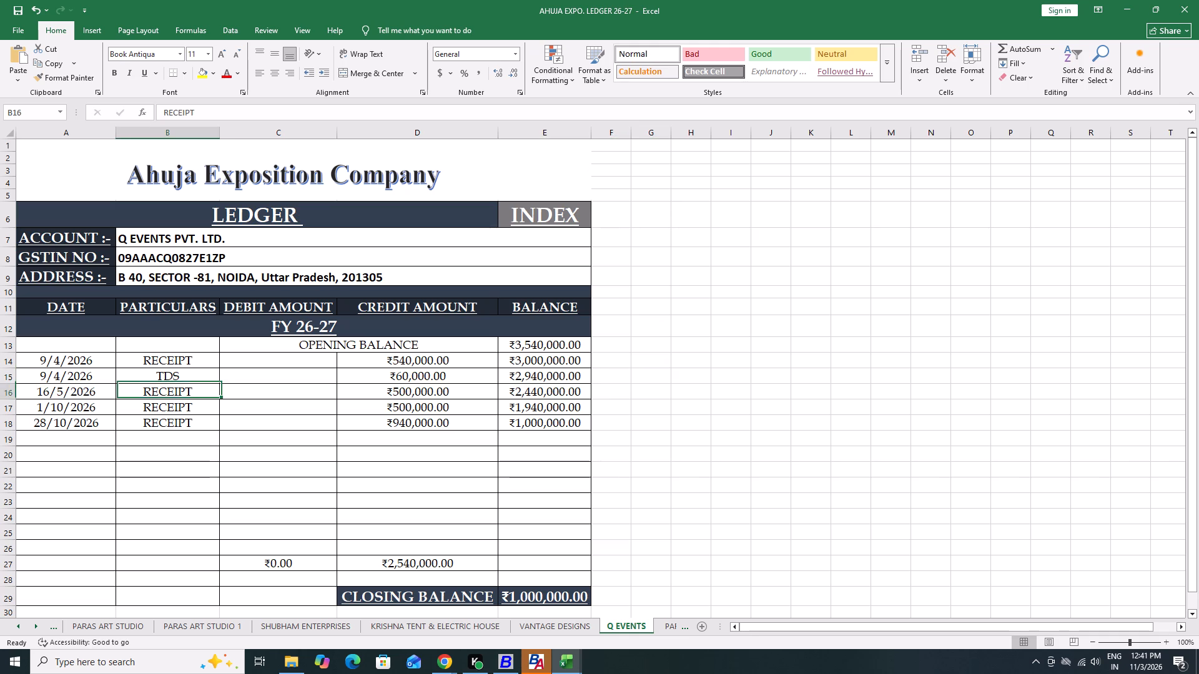
key("Down")
key("Down")
key("Left")
key("Down")
key("Left")
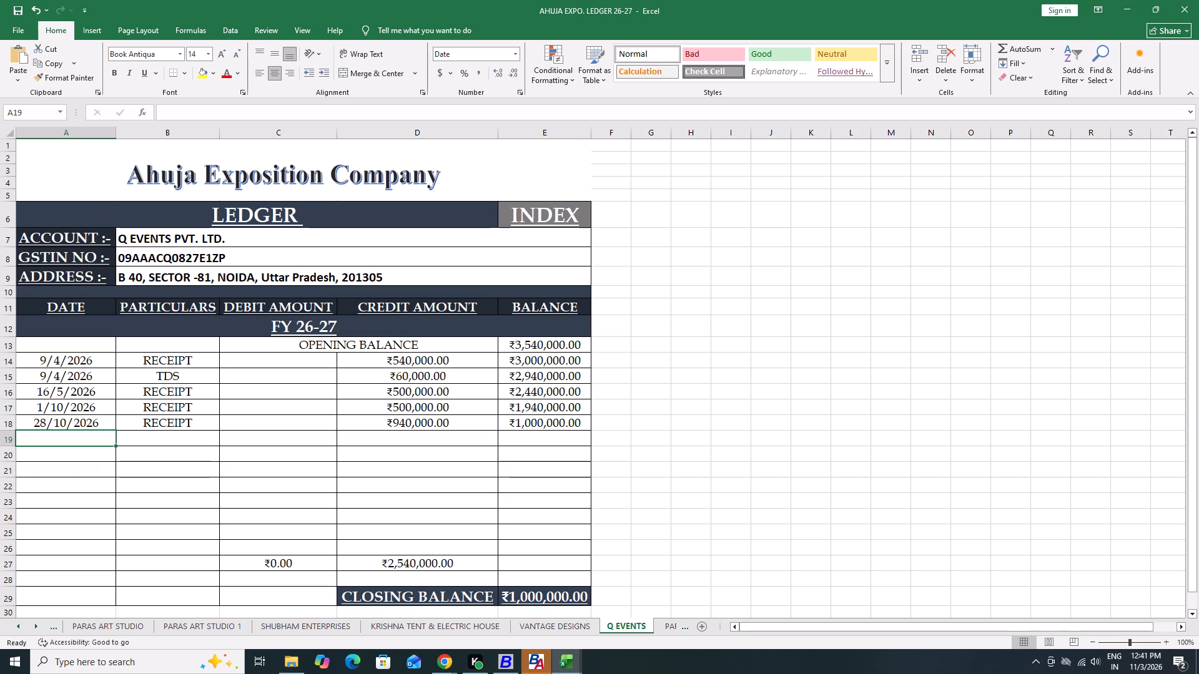
type("3-11-6")
key("BackSpace")
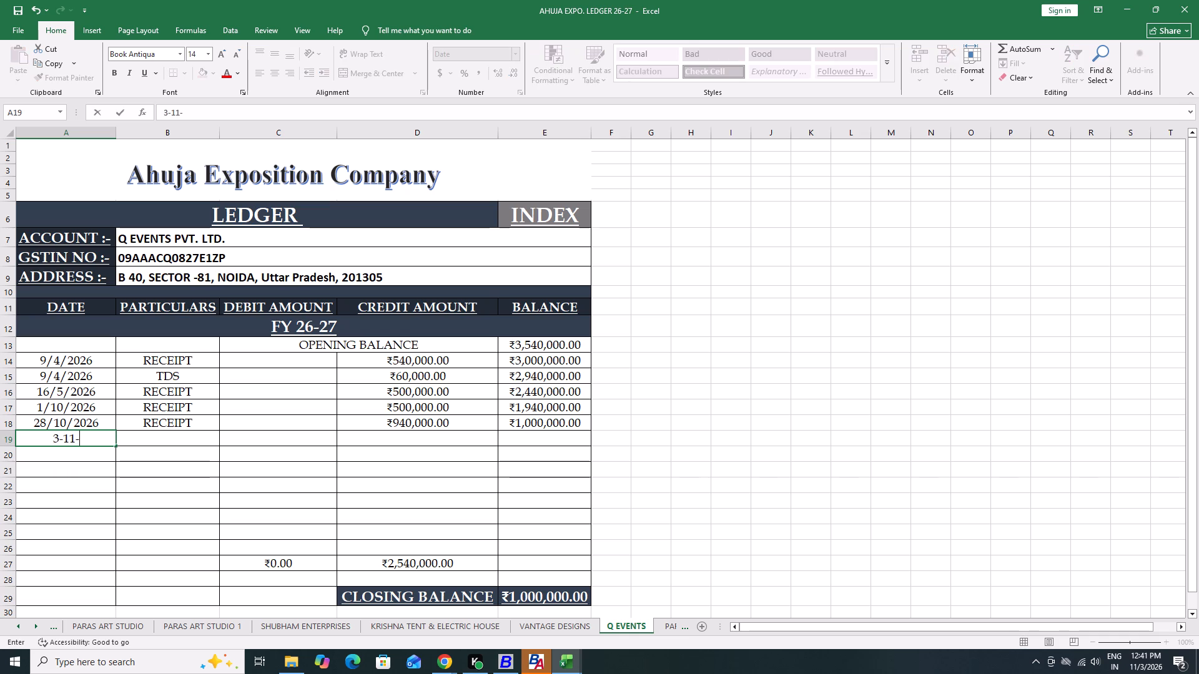
type("26")
key("Return")
key("Up")
key("Right")
type("SALE")
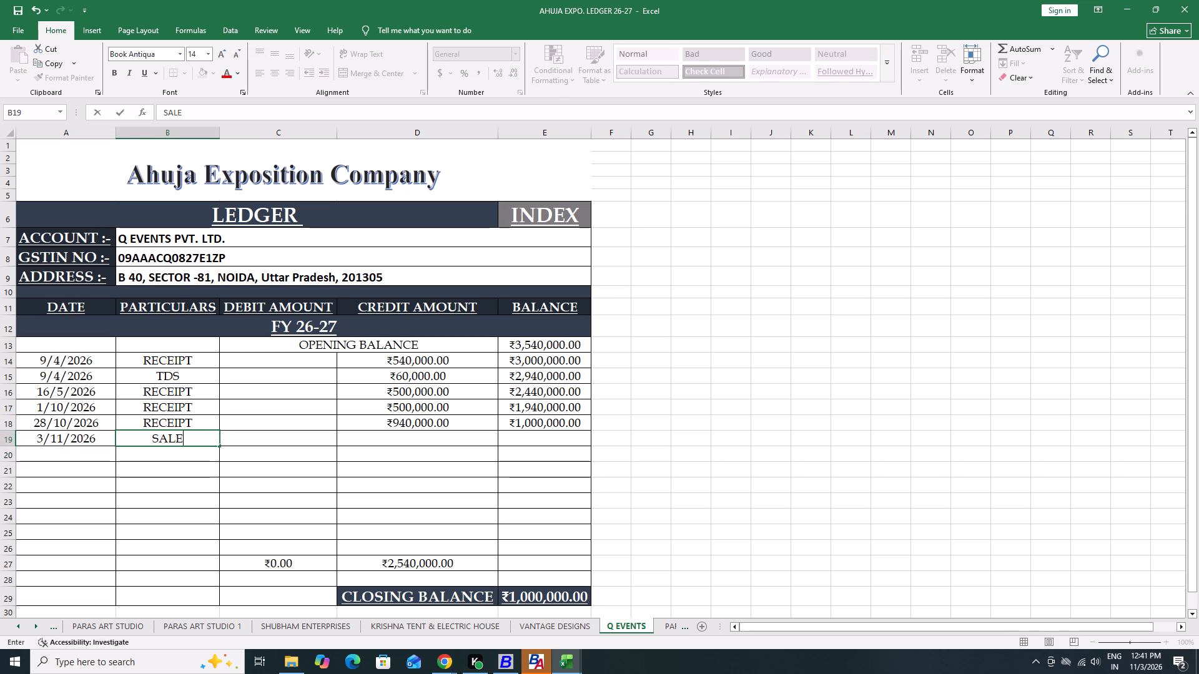
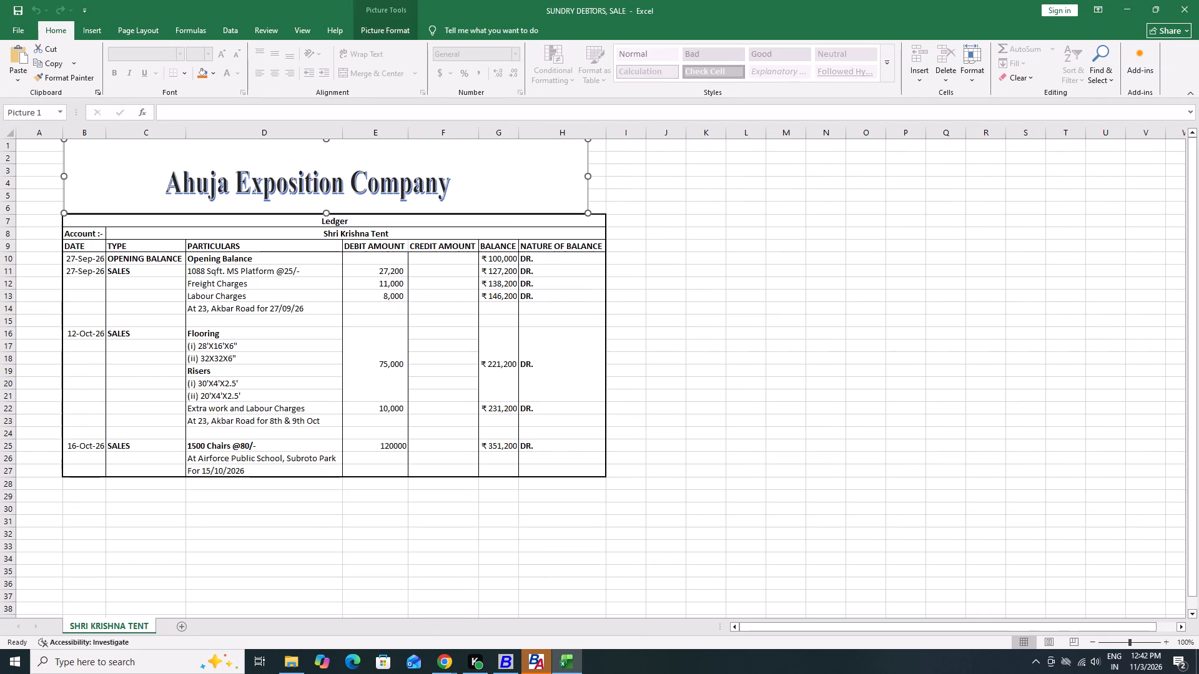
Add a new blank sheet after SHRI KRISHNA TENT in the SUNDRY DEBTORS, SALE workbook.
left_click(183, 632)
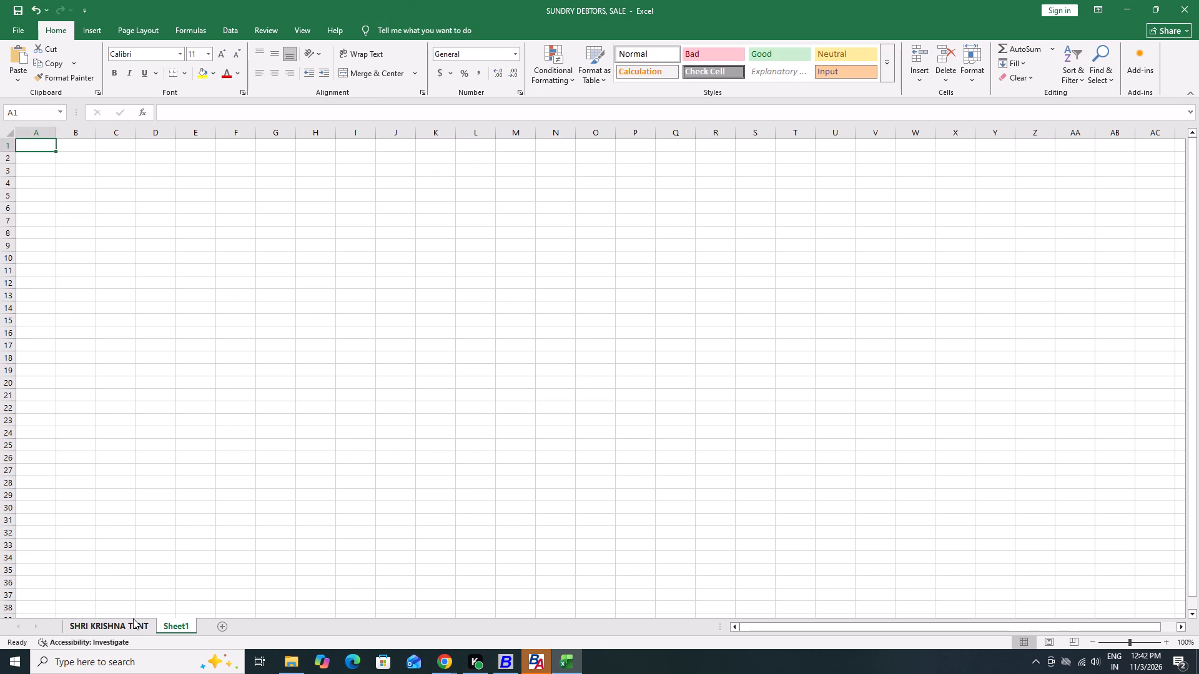
Nudge the Ahuja Exposition Company banner slightly down and toward column H on the SHRI KRISHNA TENT sheet.
left_click(129, 618)
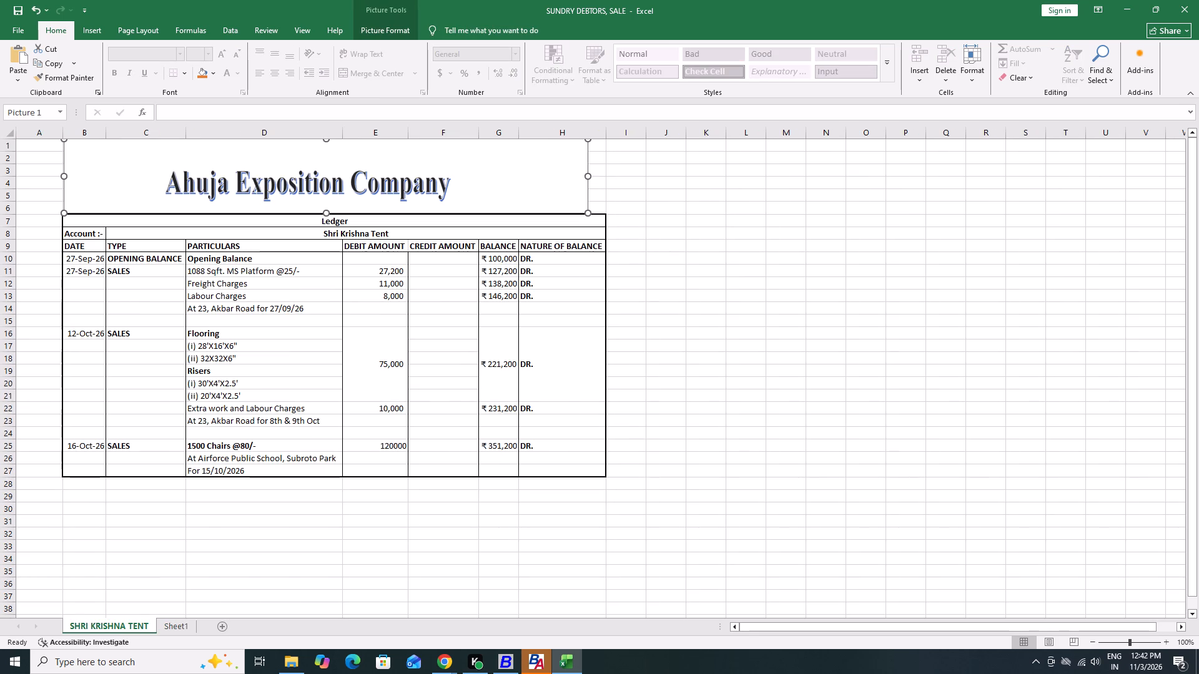
key("Down")
key("Down")
key("Down")
key("Down")
key("Up")
key("Up")
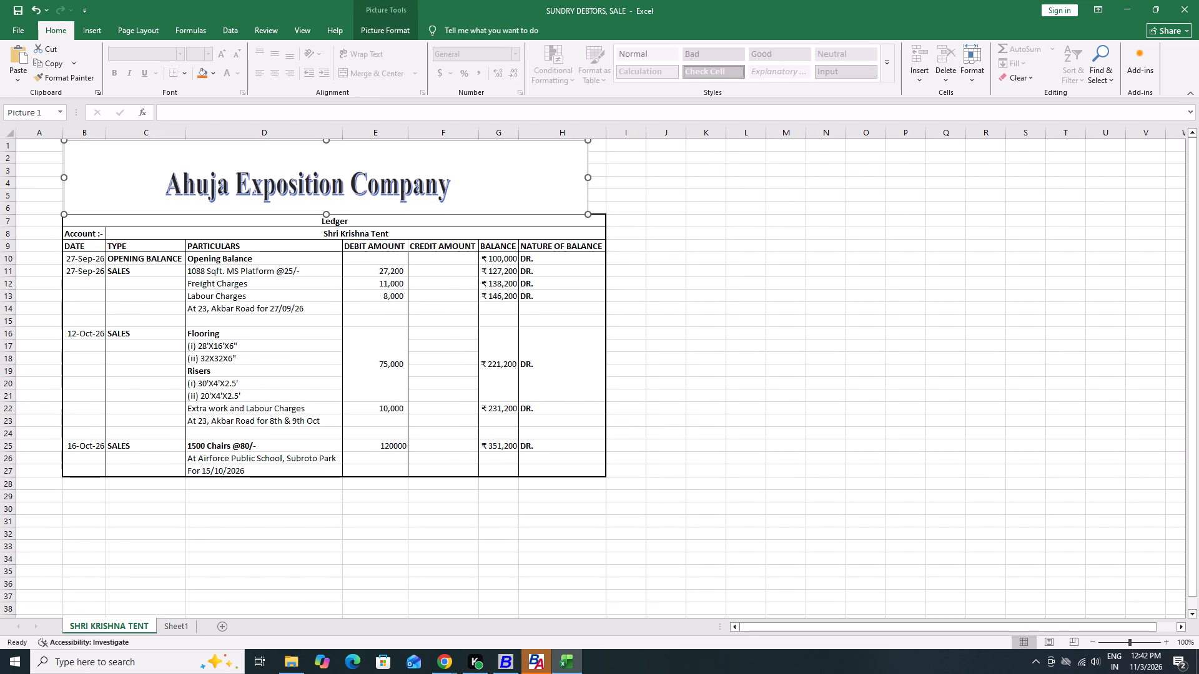
key("Right")
key("Right")
key("Right")
key("Right")
key("Right")
key("Right")
key("Right")
key("Right")
key("Right")
key("Right")
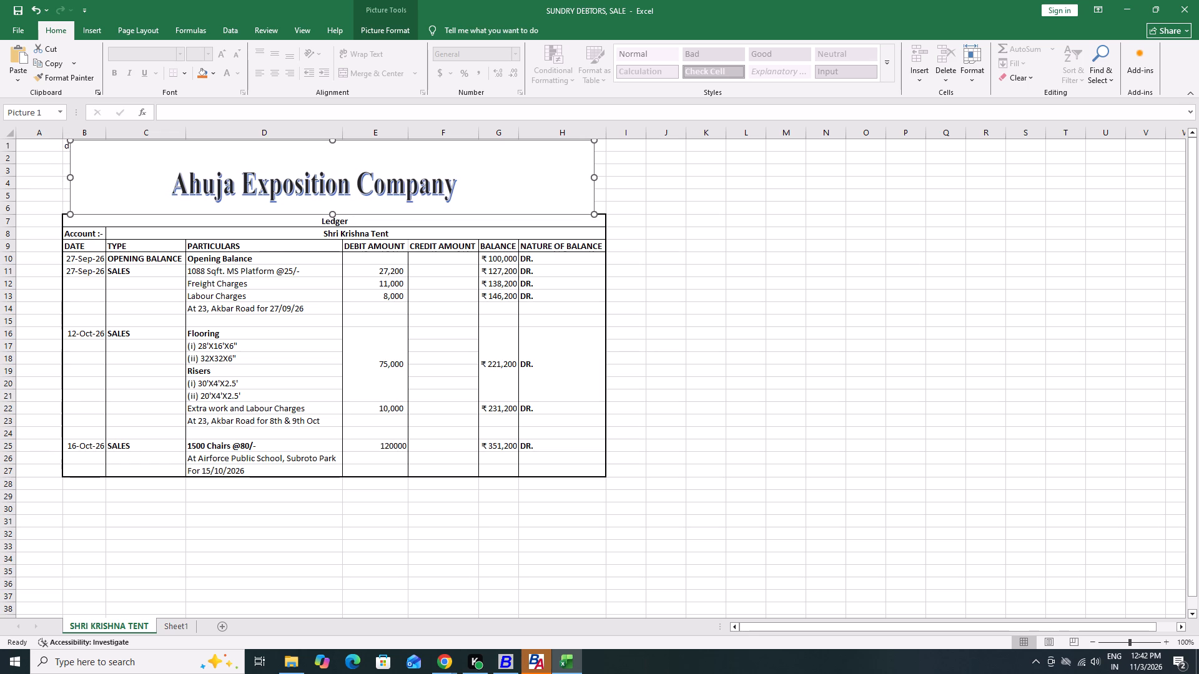
key("Right")
key("Right")
key("Right")
key("Right")
key("Right")
key("Right")
key("Right")
key("Right")
key("Right")
key("Right")
key("Right")
key("Right")
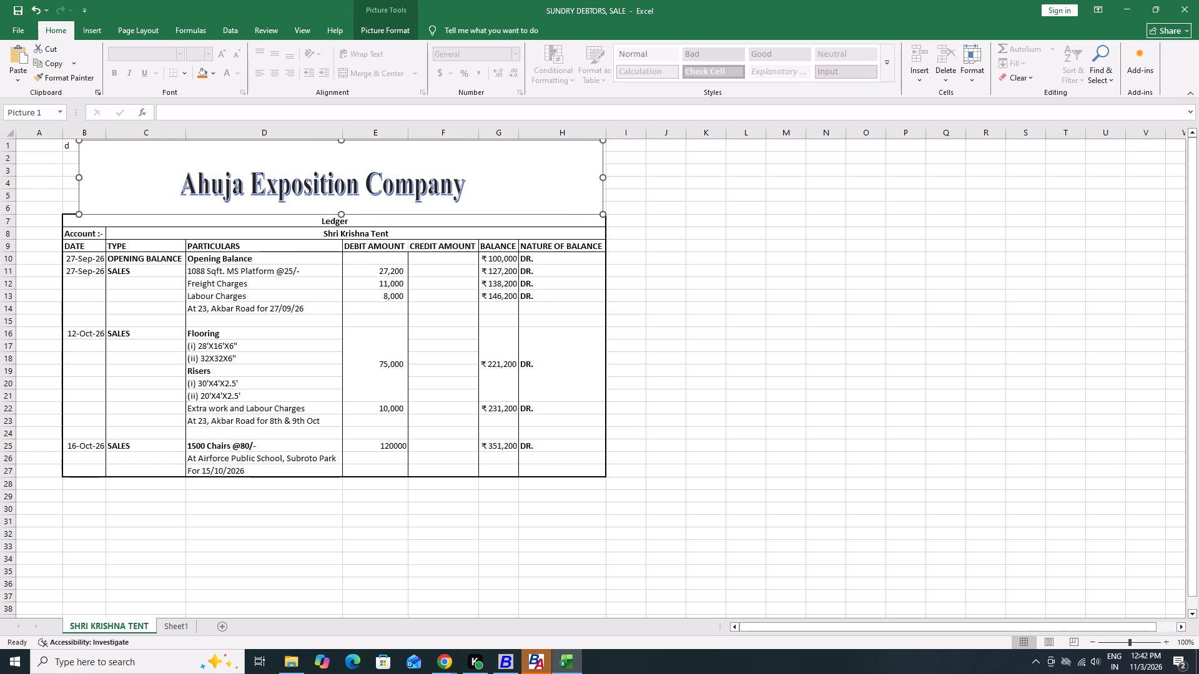
key("Left")
key("Left")
key("Left")
key("Escape")
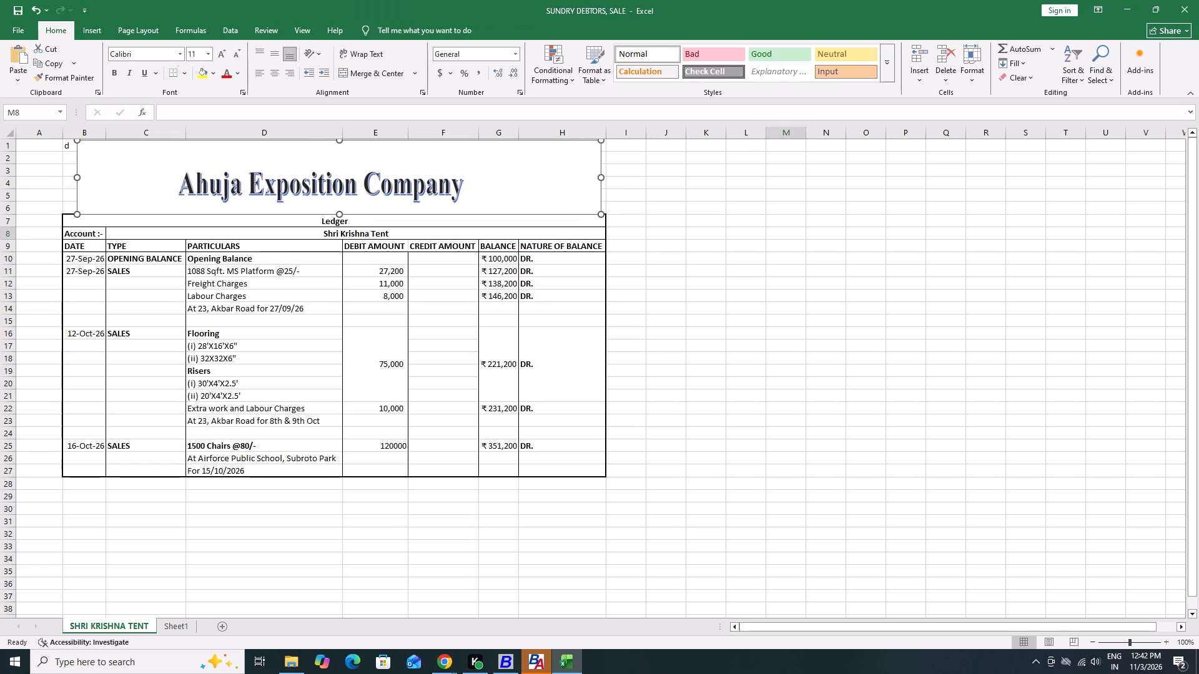
Stretch the Ahuja Exposition Company banner at both sides to match the ledger's width, spanning columns B to H.
left_click(614, 316)
left_click(450, 206)
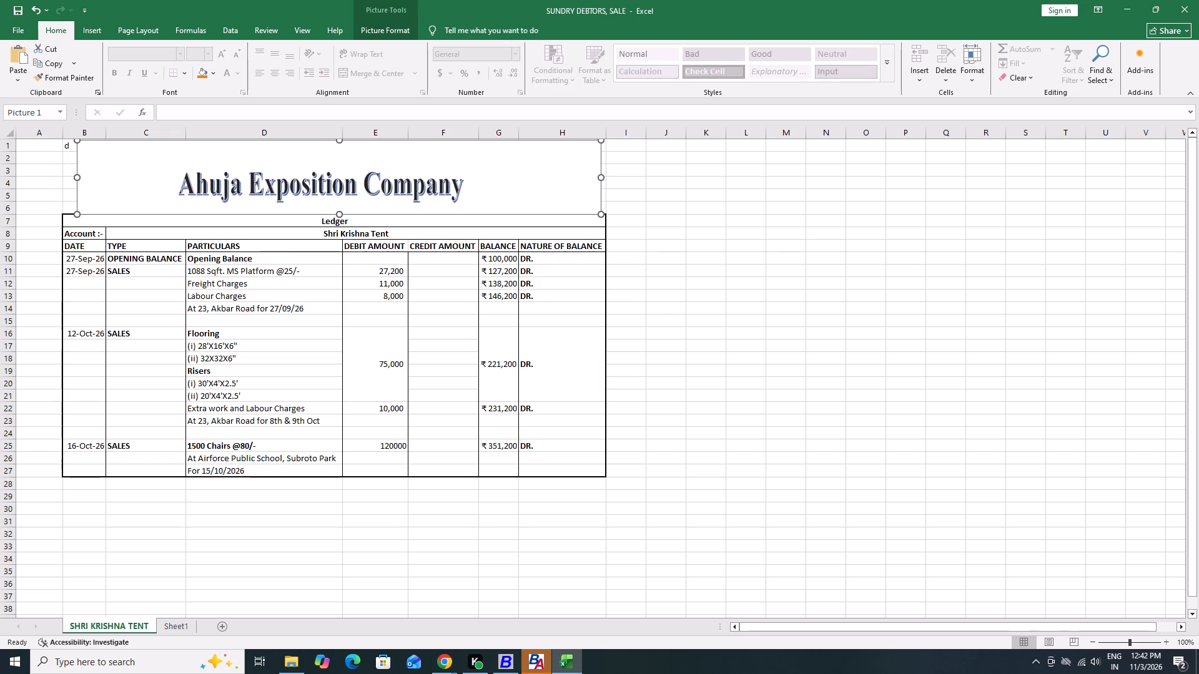
left_click_drag(72, 177, 60, 173)
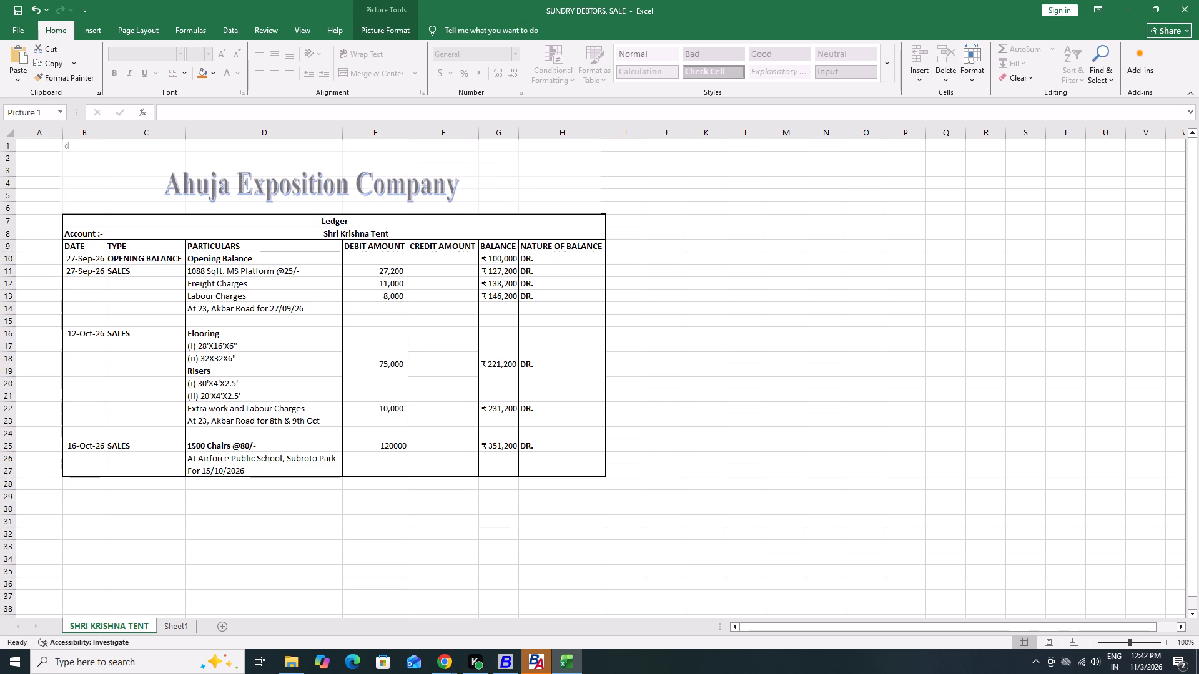
left_click_drag(60, 173, 54, 171)
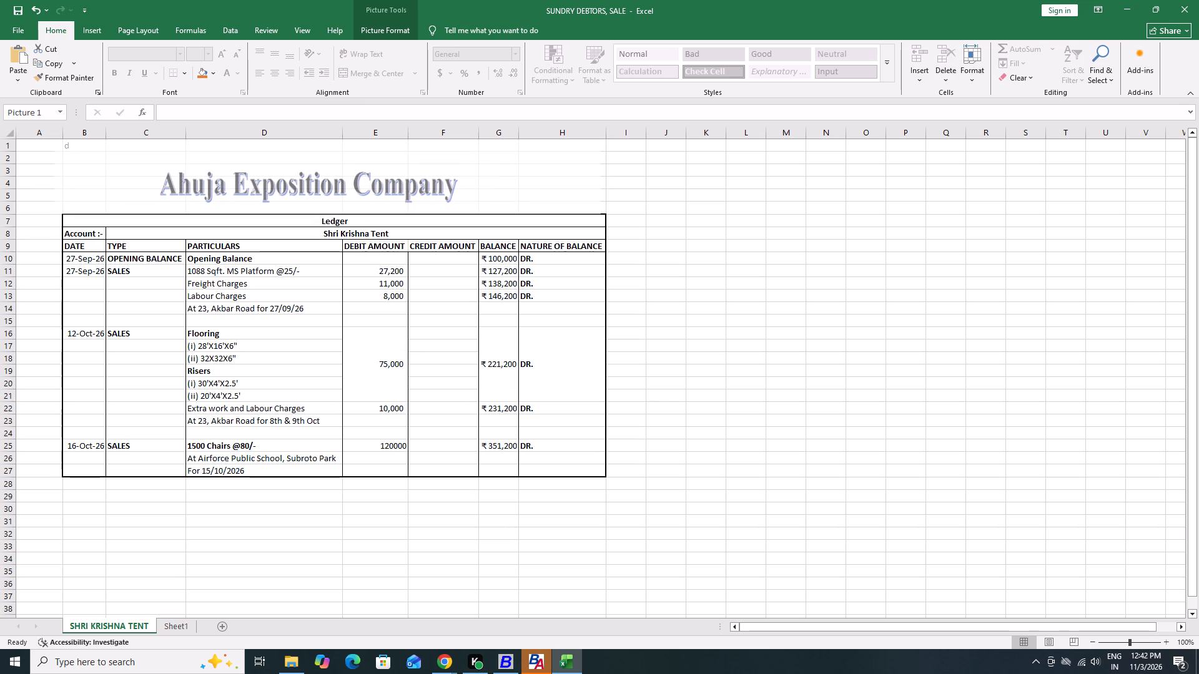
left_click_drag(54, 171, 48, 167)
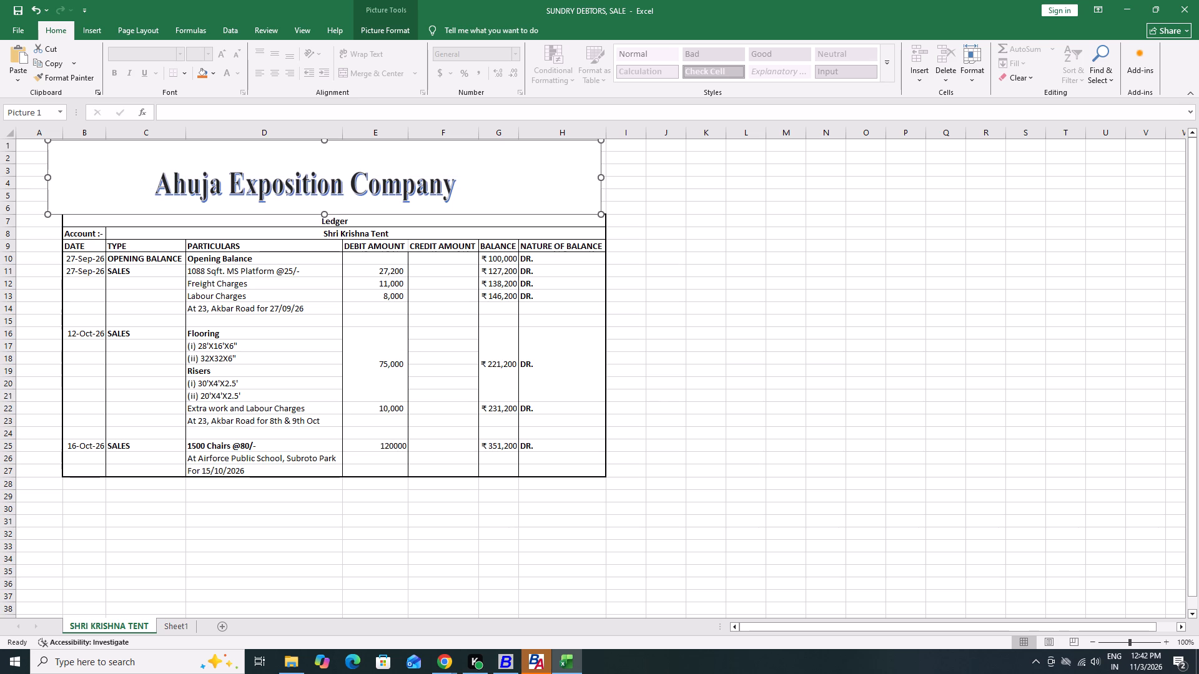
left_click_drag(600, 179, 604, 179)
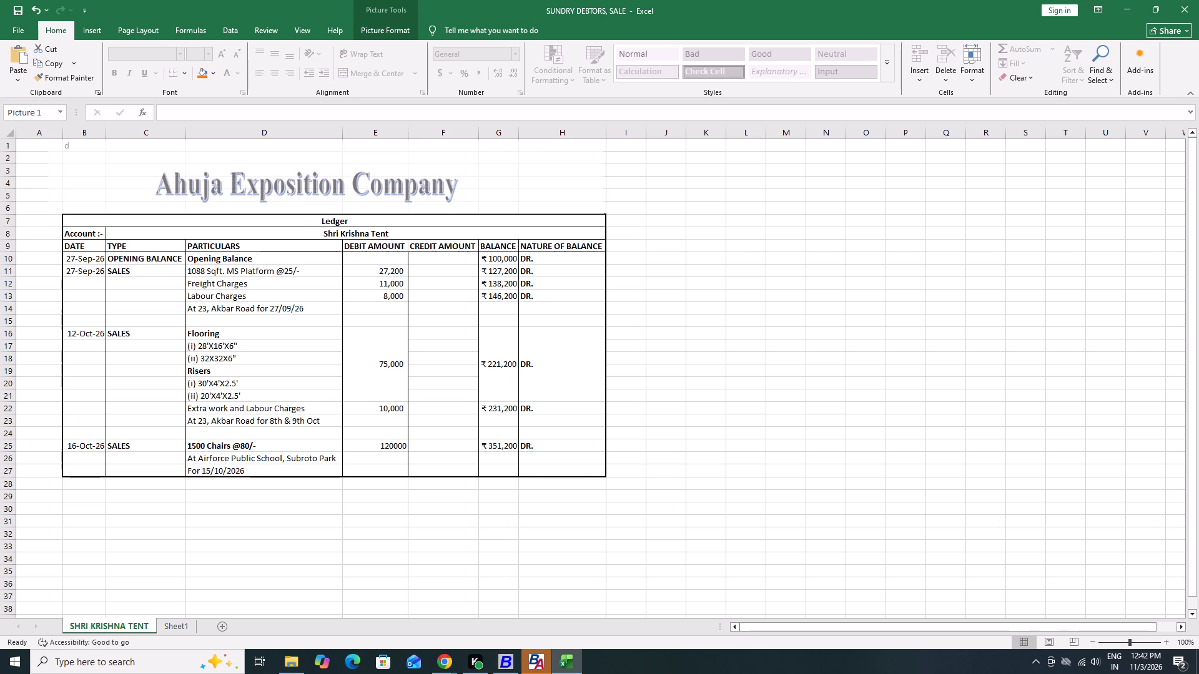
left_click_drag(604, 179, 608, 179)
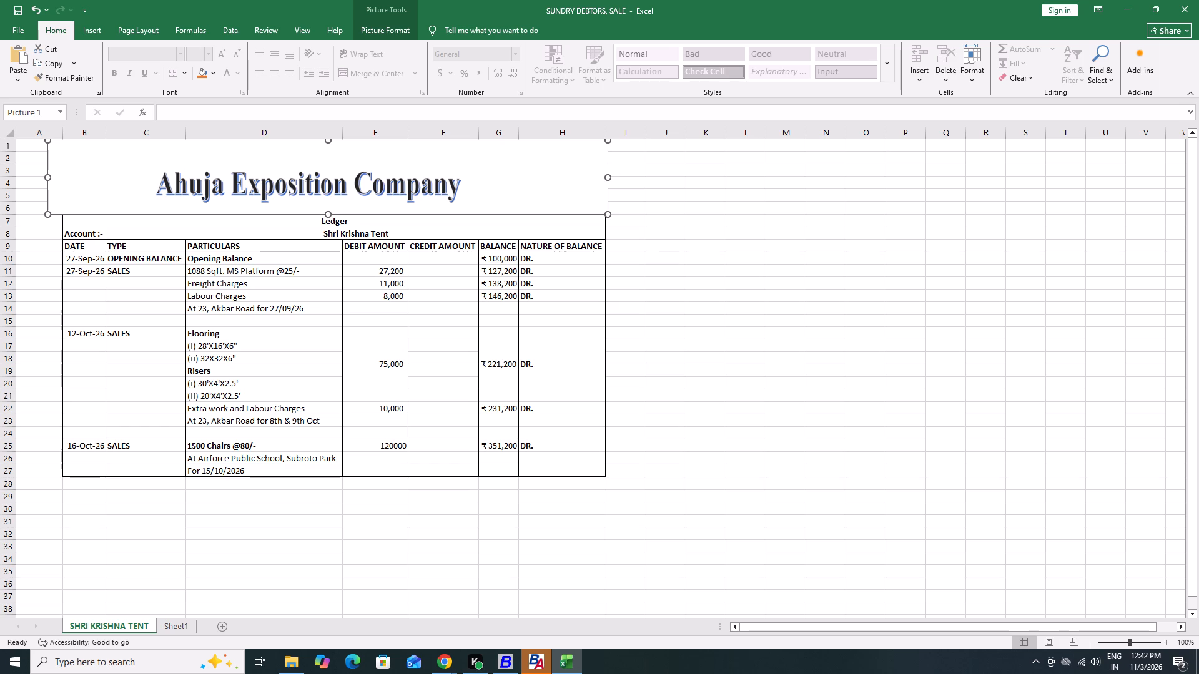
left_click_drag(46, 177, 61, 180)
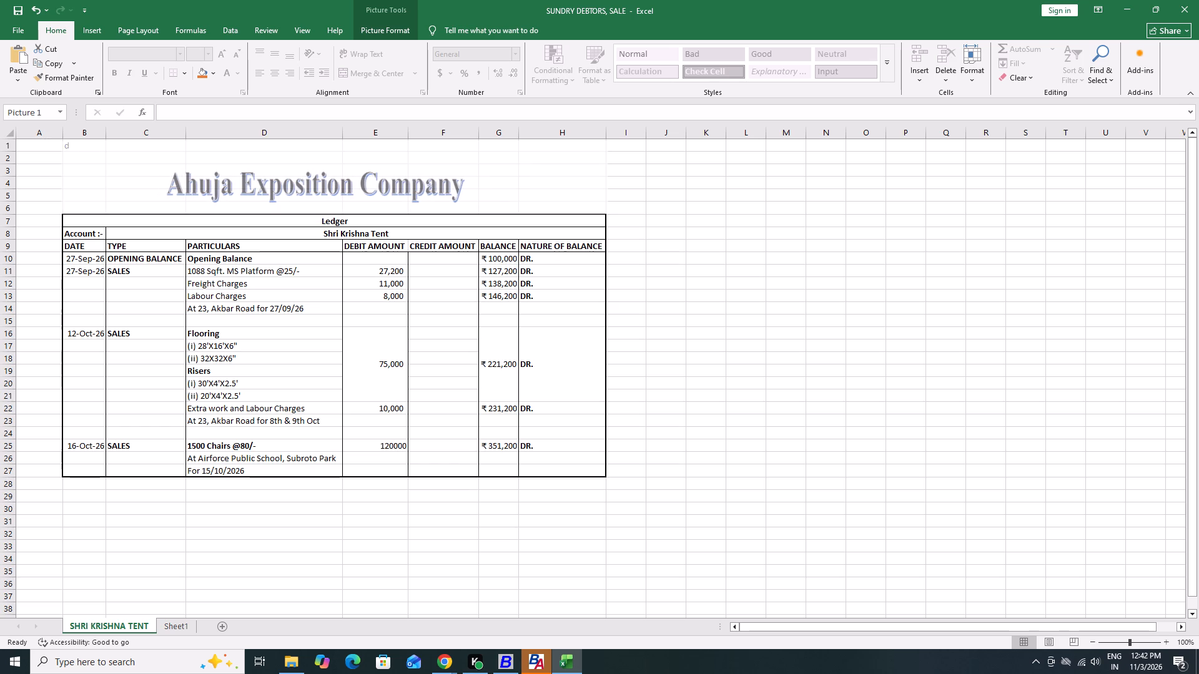
left_click_drag(61, 180, 61, 180)
left_click(790, 215)
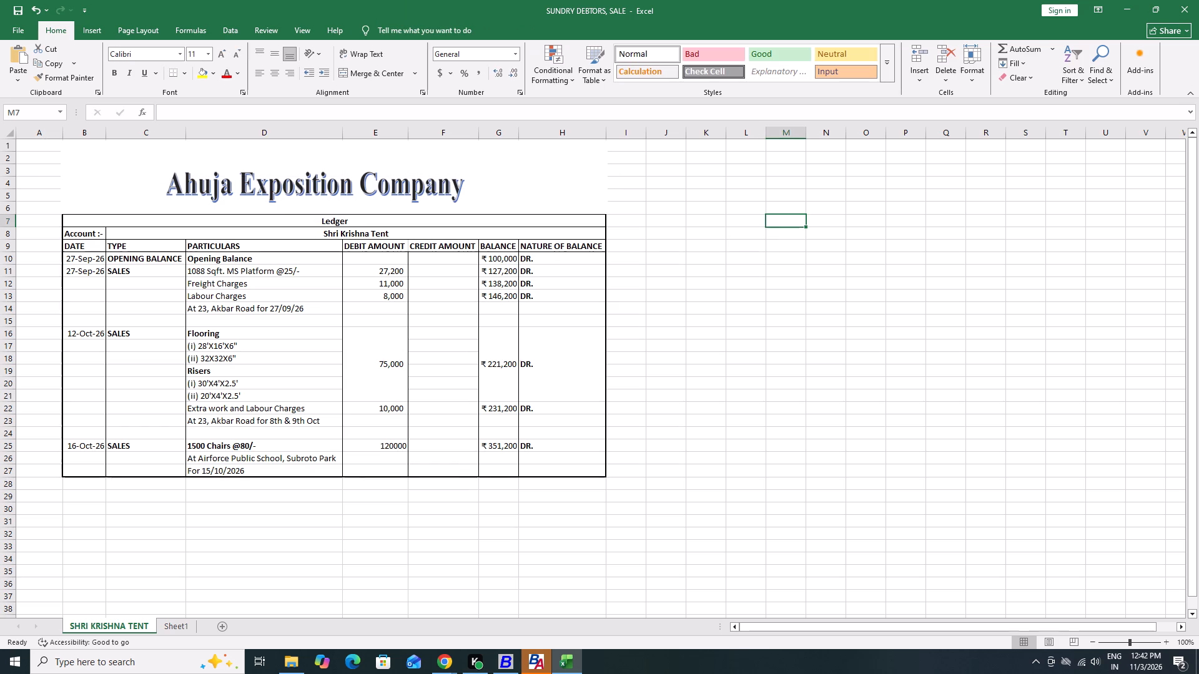
Copy the ledger heading rows B7:H9 from the SHRI KRISHNA TENT sheet and paste them into Sheet1 at cell C5.
key("Down")
key("Down")
key("Down")
key("Down")
key("Down")
key("Down")
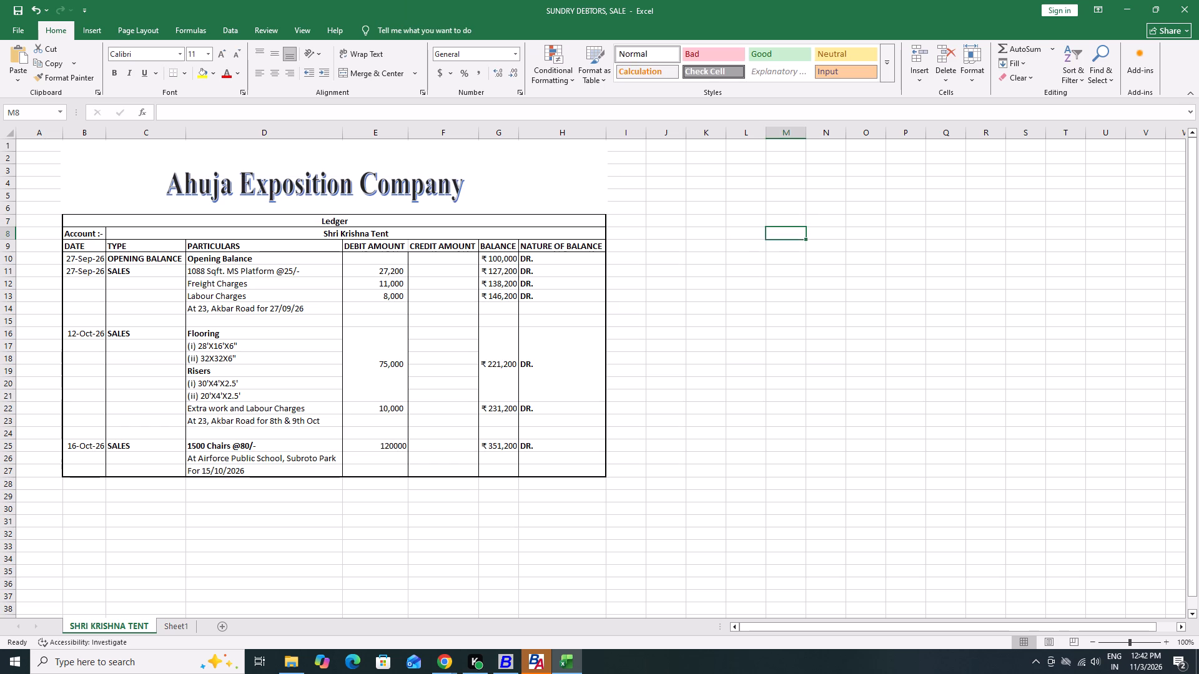
key("Left")
key("Left")
key("Up")
key("Left")
key("Up")
key("Left")
key("Up")
key("Left")
key("Left")
key("Up")
key("Left")
key("Left")
key("Up")
key("Up")
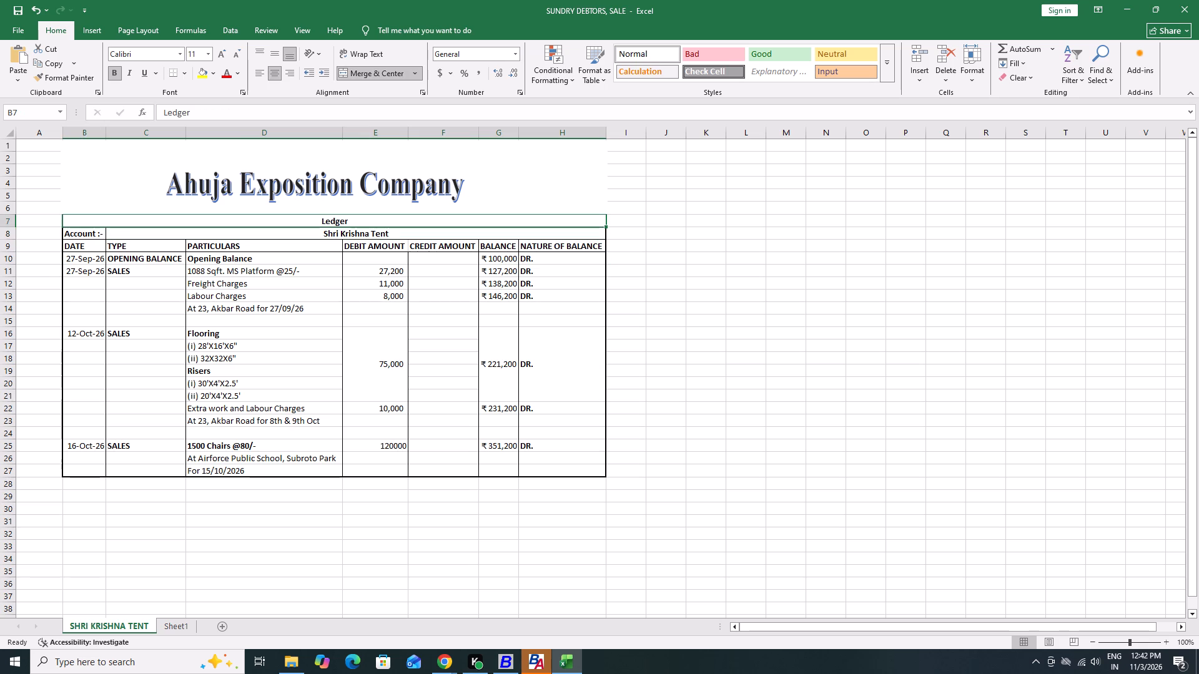
key("shift+Down")
key("shift+Down")
key("shift+Down")
key("shift+Up")
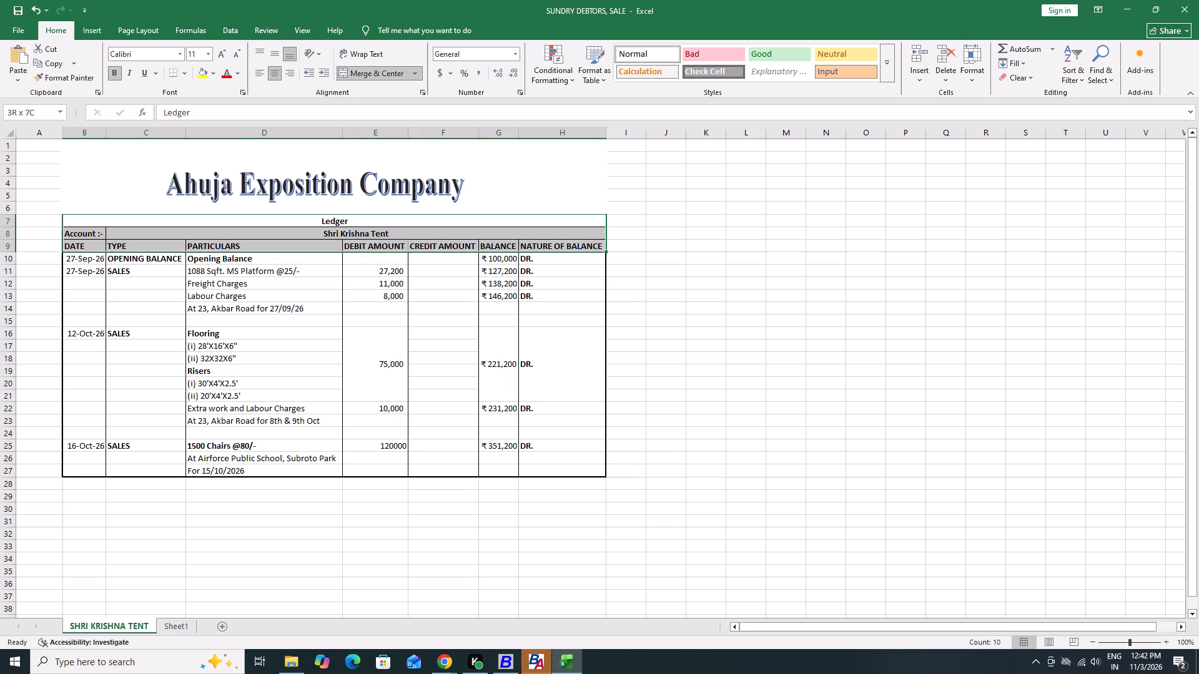
key("ctrl+c")
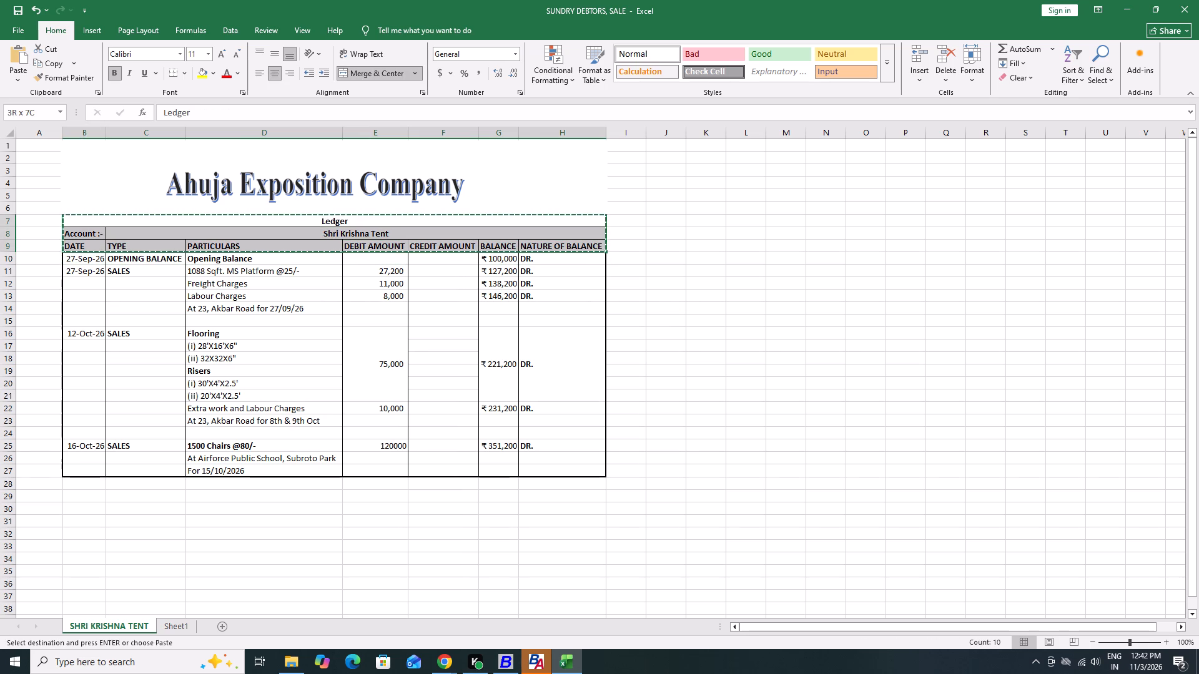
key("ctrl+Page_Down")
key("Down")
key("Down")
key("Right")
key("Down")
key("Right")
key("Down")
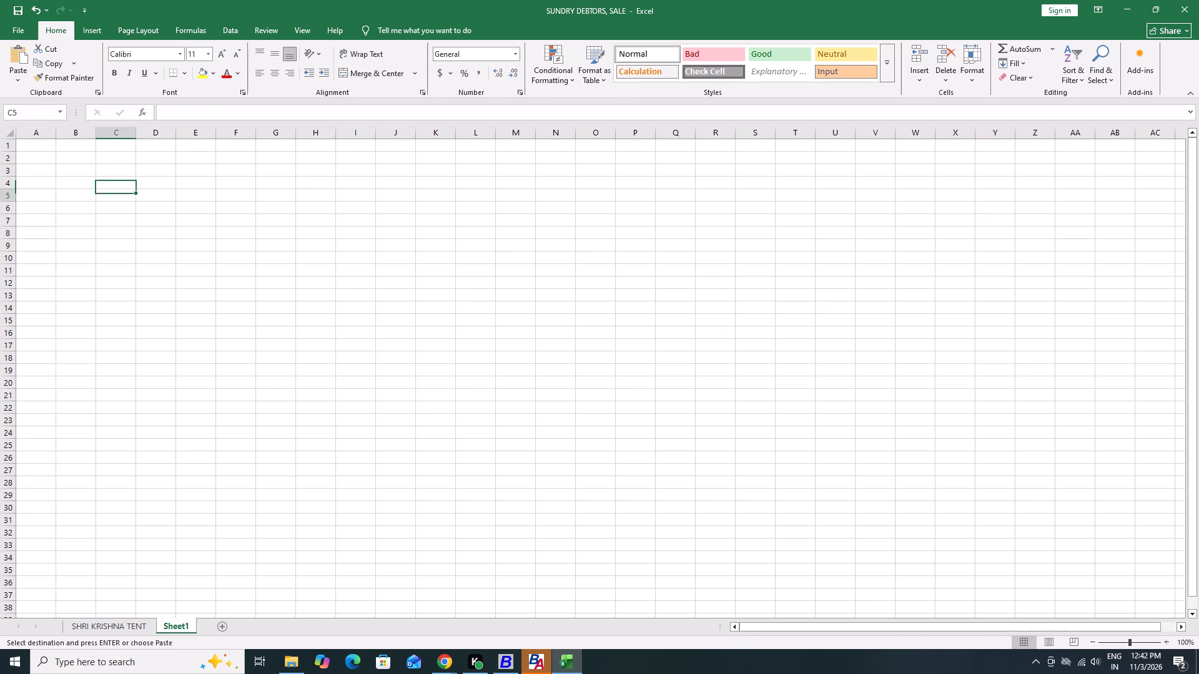
key("Right")
key("Down")
key("Up")
key("Left")
key("ctrl+v")
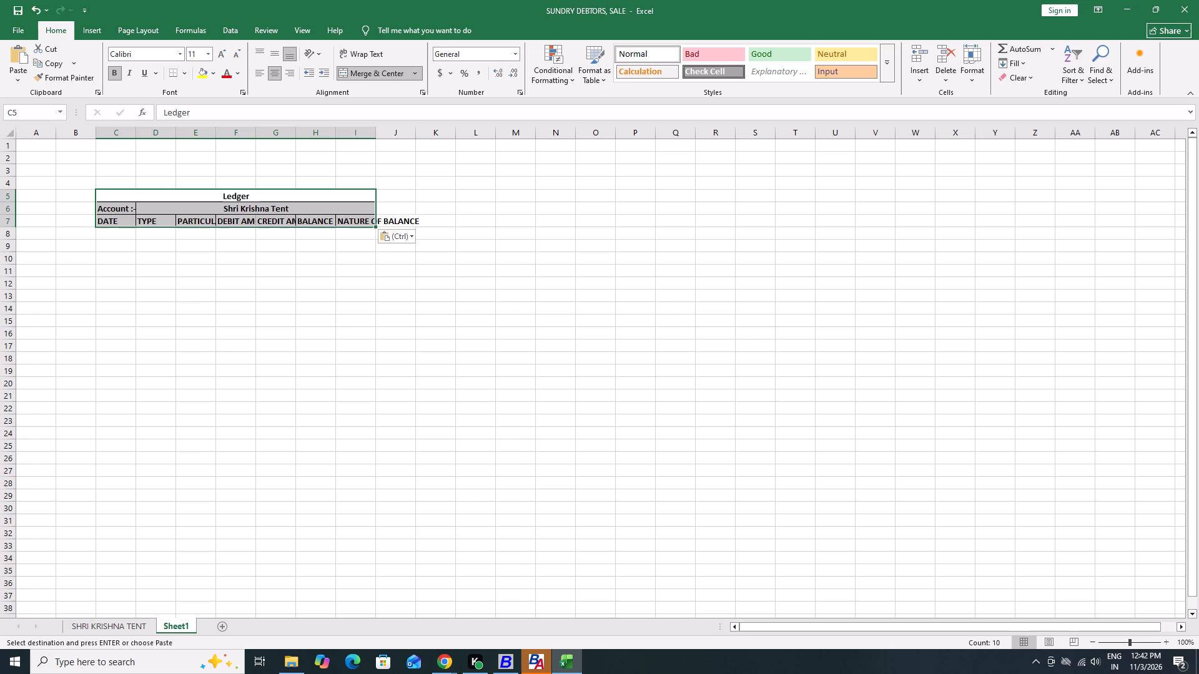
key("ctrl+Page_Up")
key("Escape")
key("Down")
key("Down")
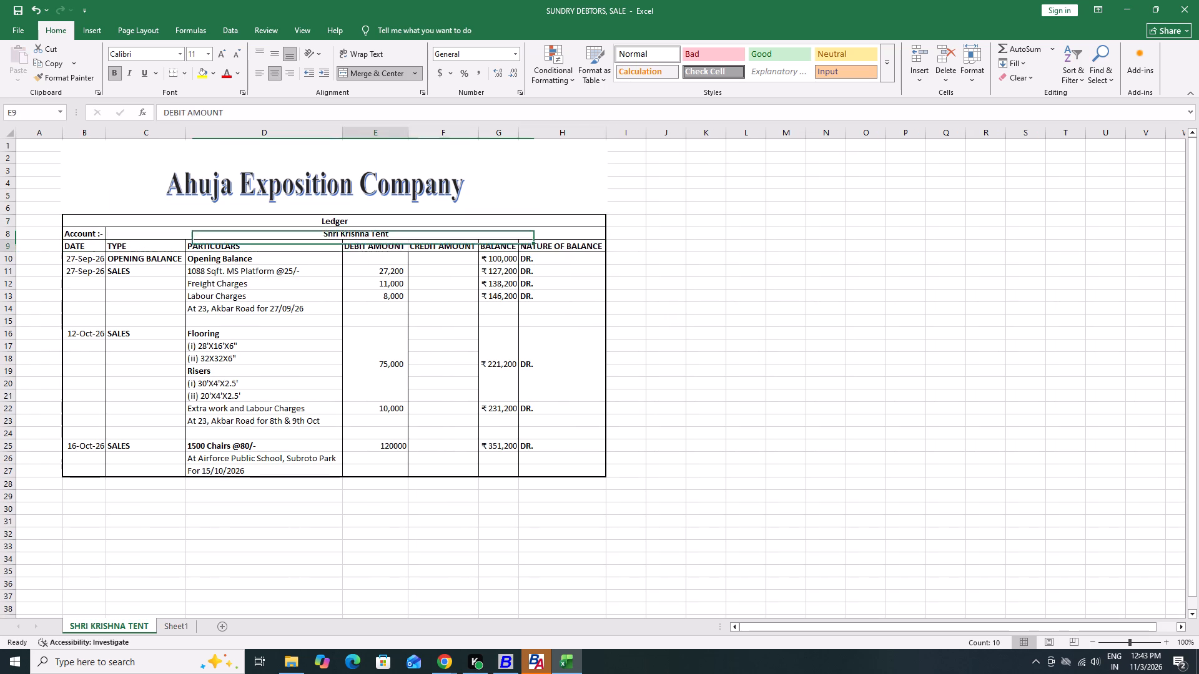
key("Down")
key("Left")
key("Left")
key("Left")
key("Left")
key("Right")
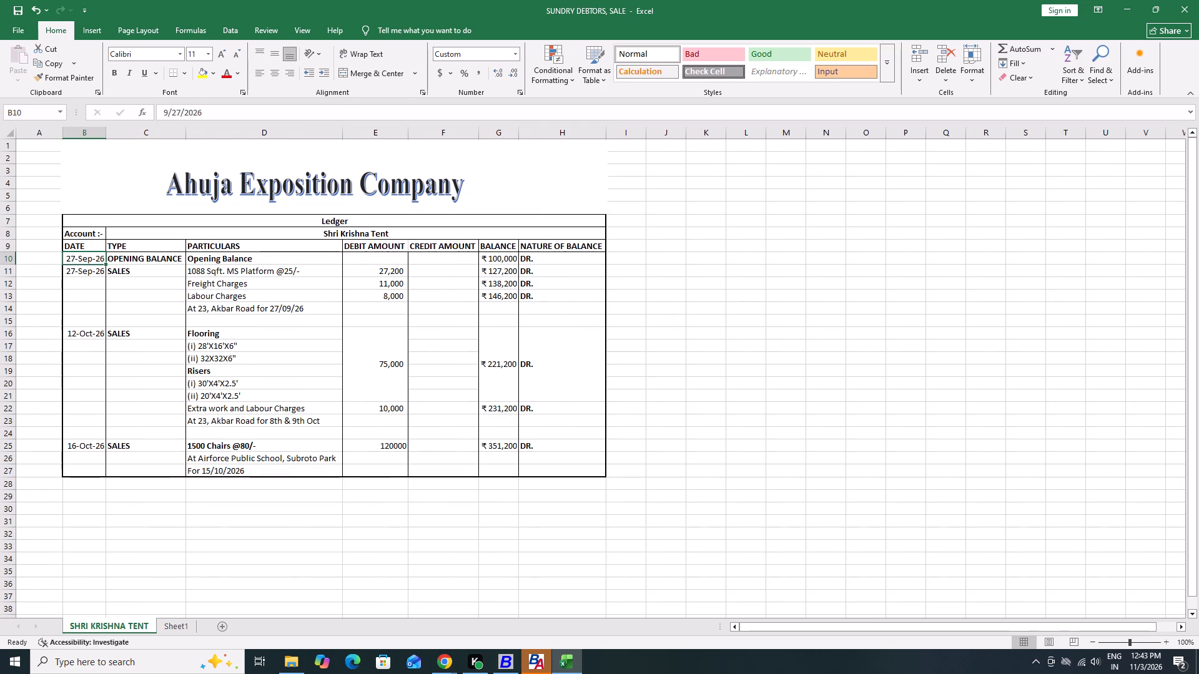
Switch to File Explorer and open the AHUJA EXPO. LEDGER 26-27 workbook from the FY-26-27 folder.
key("alt+Tab")
key("alt+Tab")
key("alt+Left")
key("alt+Left")
key("alt+Right")
key("alt+Right")
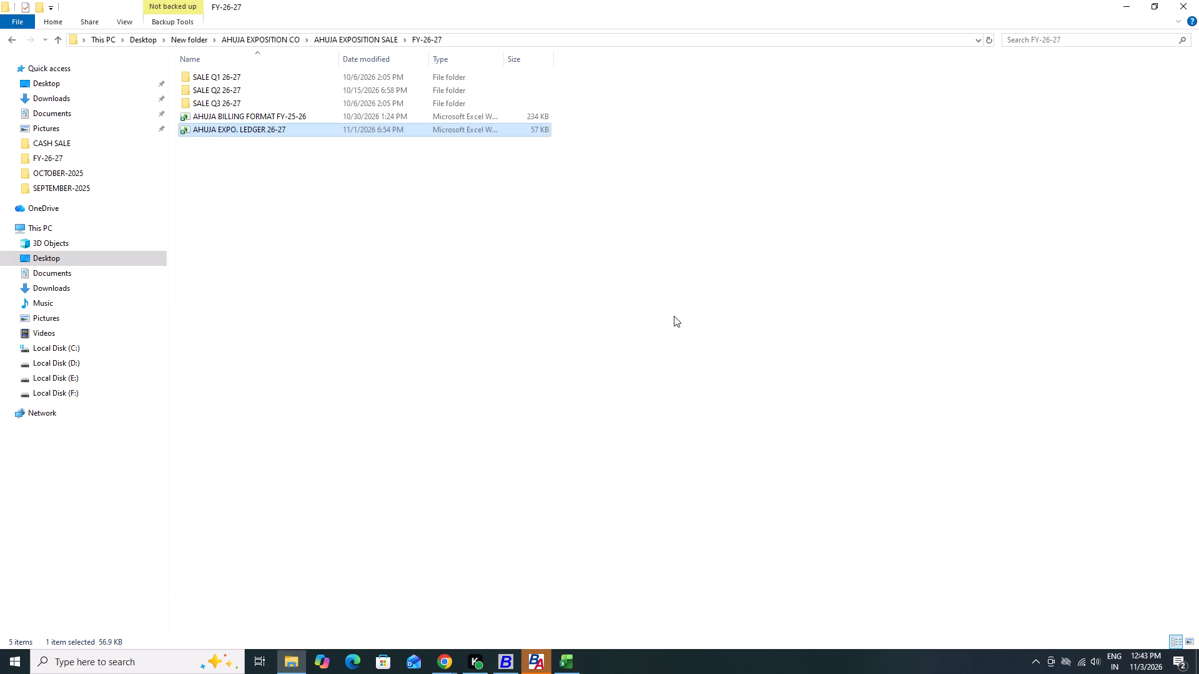
key("Up")
key("Up")
key("Up")
key("Down")
key("Return")
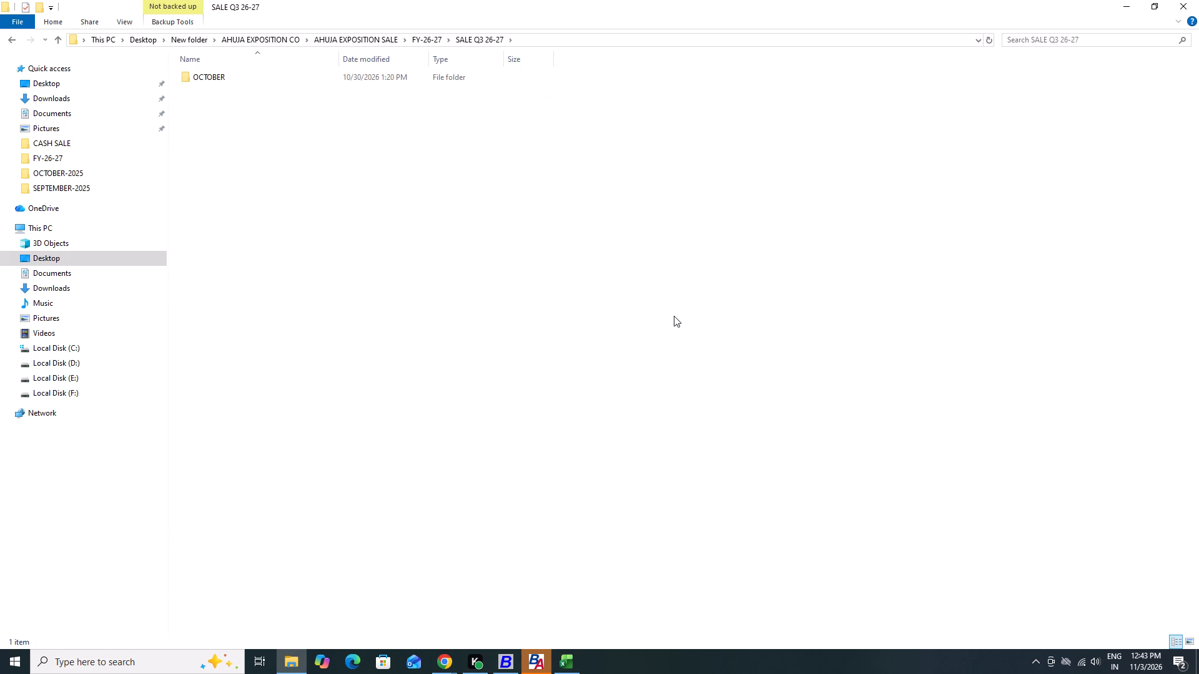
key("BackSpace")
key("Down")
key("Down")
key("Return")
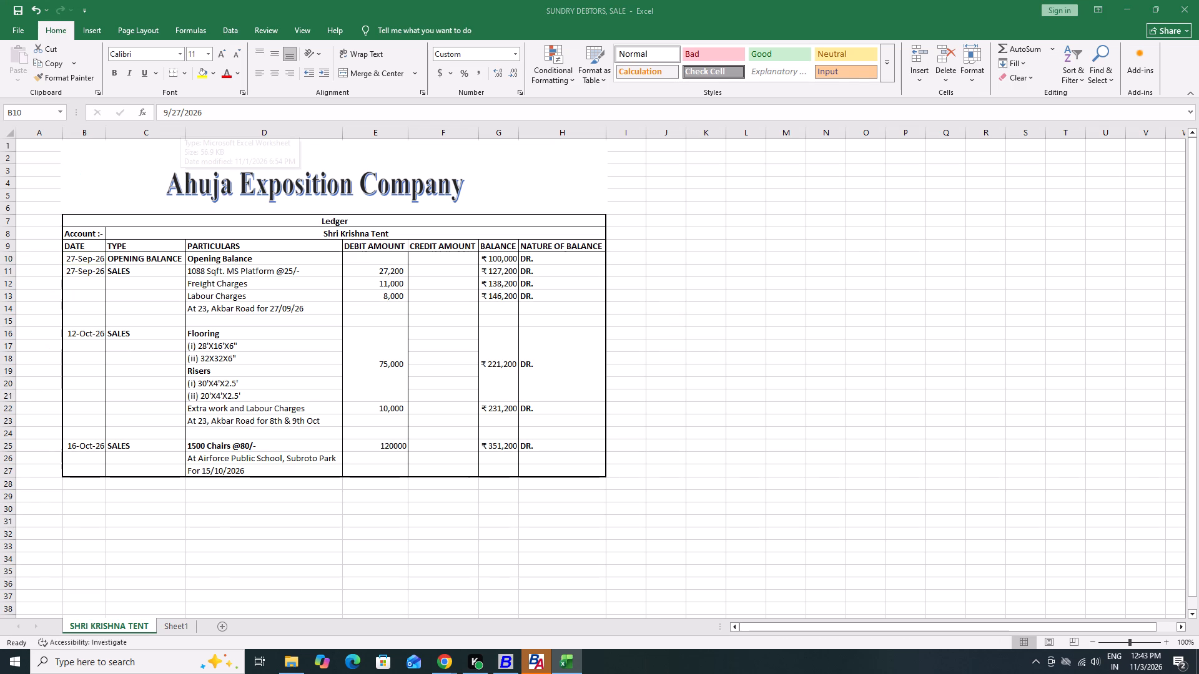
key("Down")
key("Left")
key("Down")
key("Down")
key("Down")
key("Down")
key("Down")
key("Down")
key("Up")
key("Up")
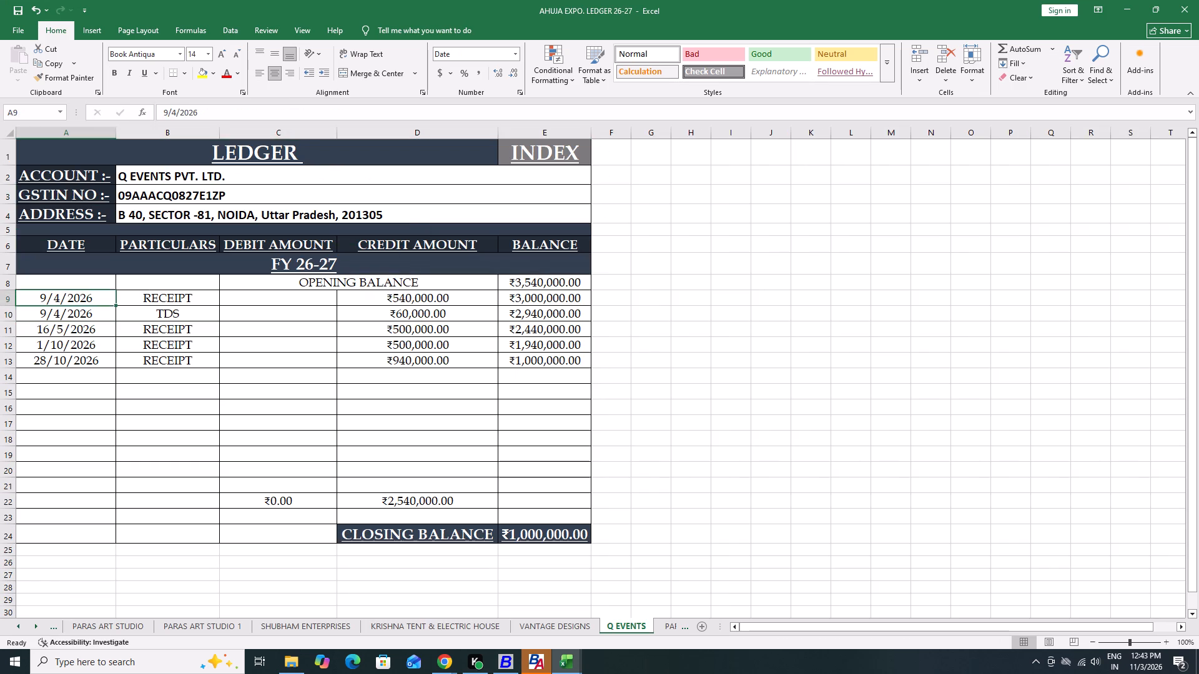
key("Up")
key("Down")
Switch back to the SUNDRY DEBTORS, SALE workbook and autofit columns C to I to the pasted ledger heading on Sheet1.
key("alt+Tab")
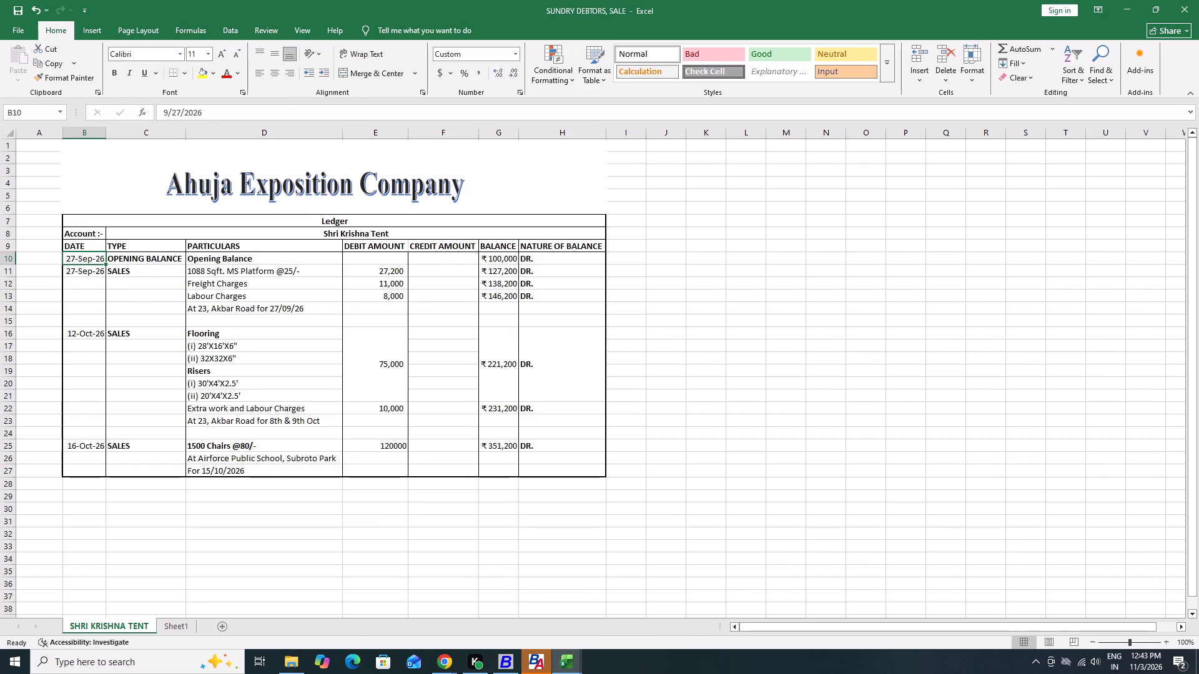
key("ctrl+Page_Down")
key("Down")
key("Up")
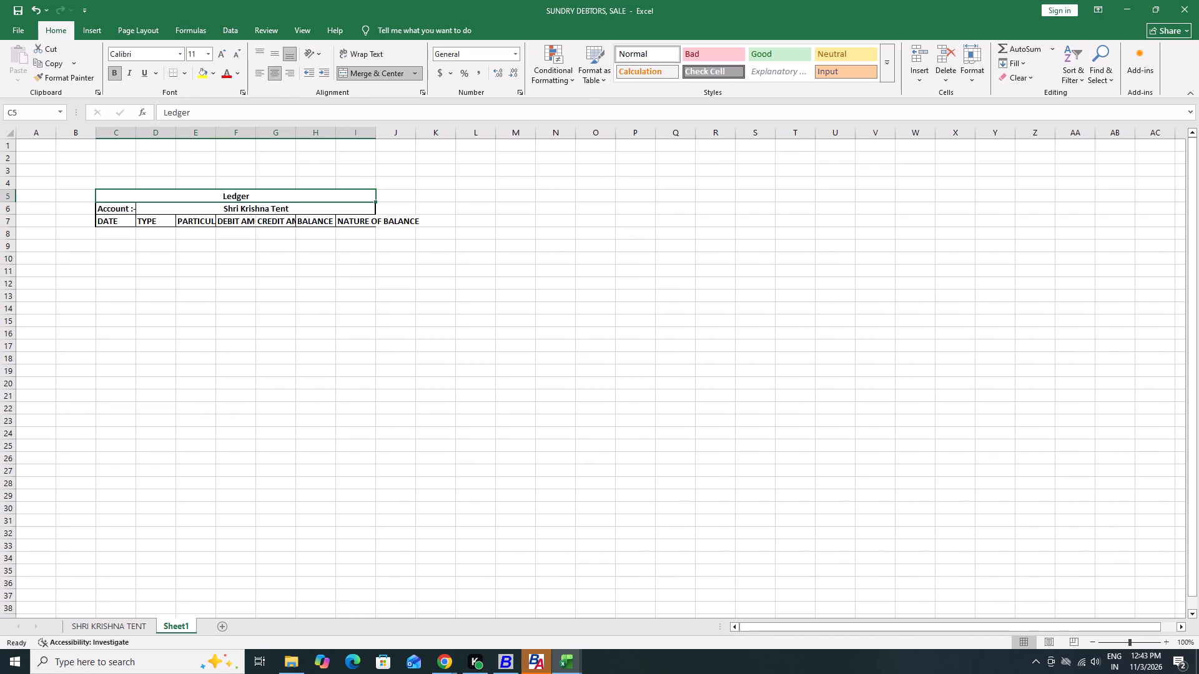
key("ctrl+shift+Down")
key("alt+h")
type("OI")
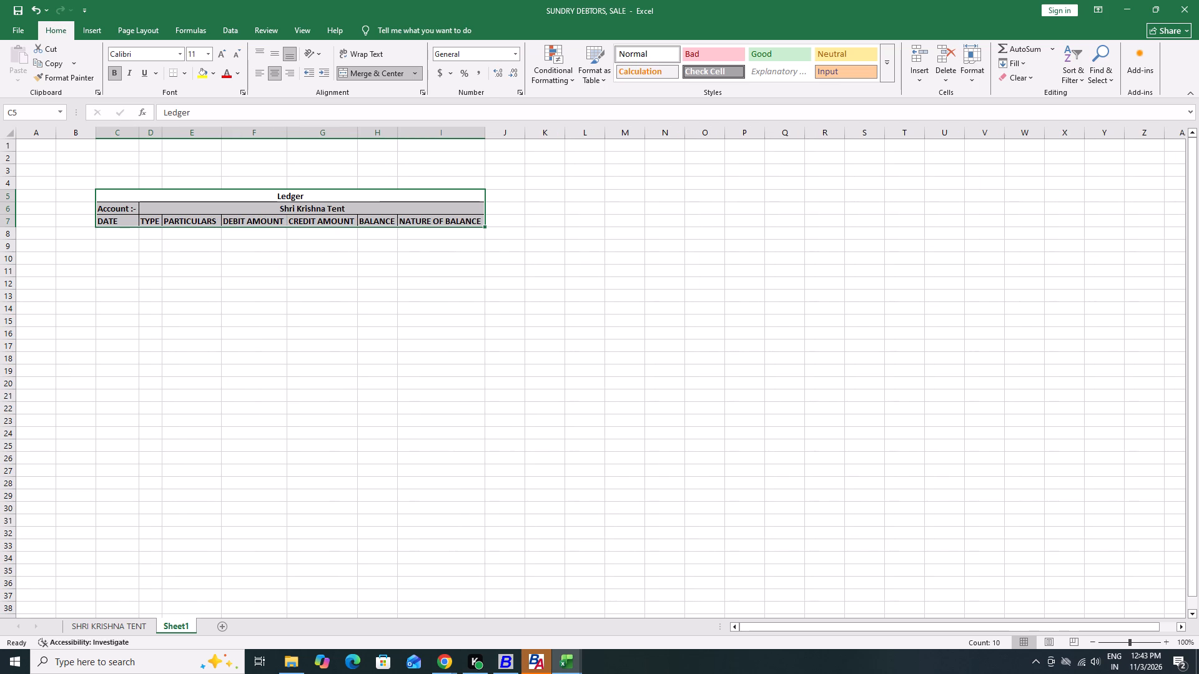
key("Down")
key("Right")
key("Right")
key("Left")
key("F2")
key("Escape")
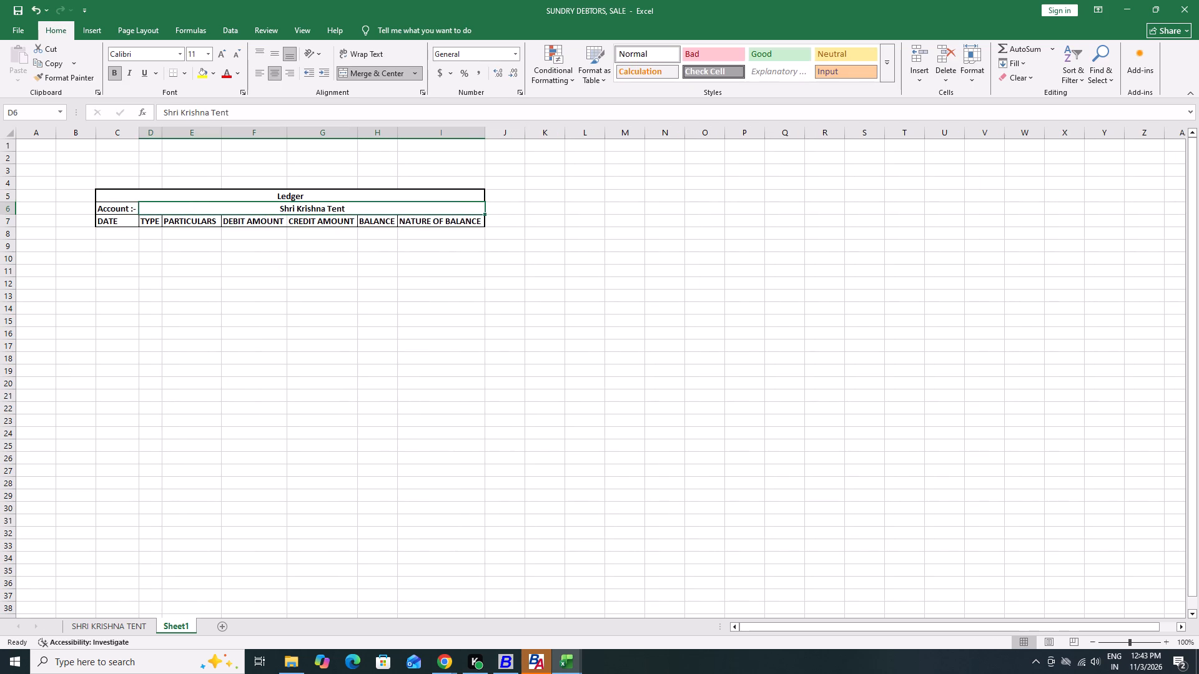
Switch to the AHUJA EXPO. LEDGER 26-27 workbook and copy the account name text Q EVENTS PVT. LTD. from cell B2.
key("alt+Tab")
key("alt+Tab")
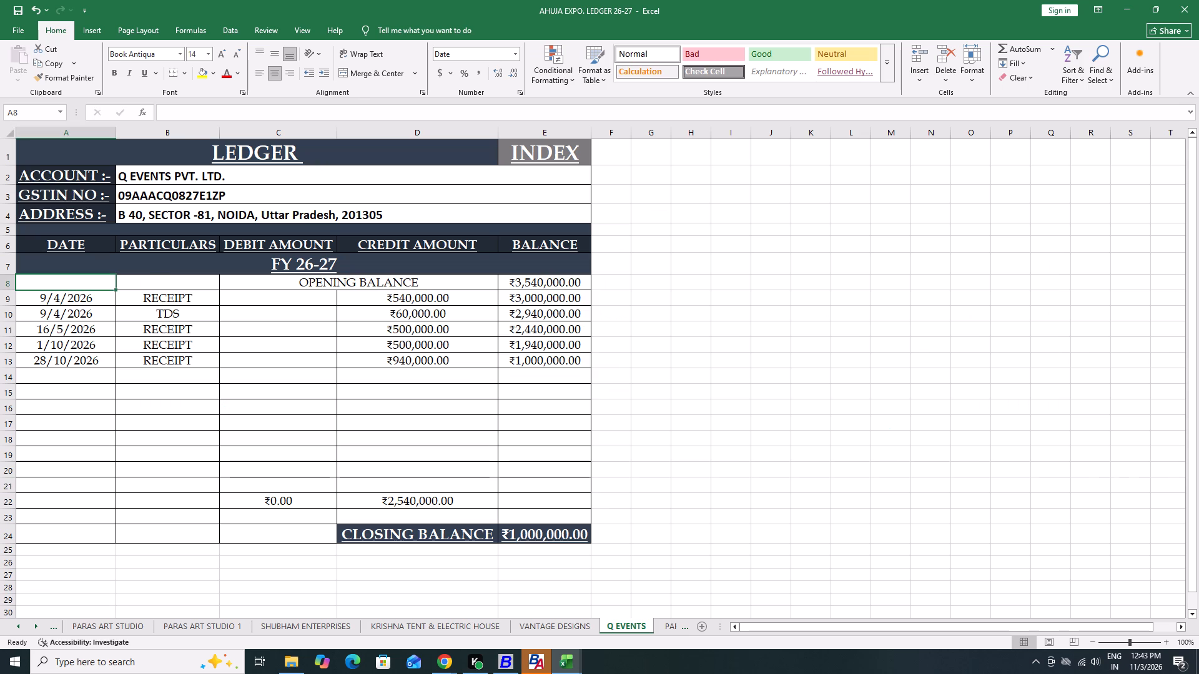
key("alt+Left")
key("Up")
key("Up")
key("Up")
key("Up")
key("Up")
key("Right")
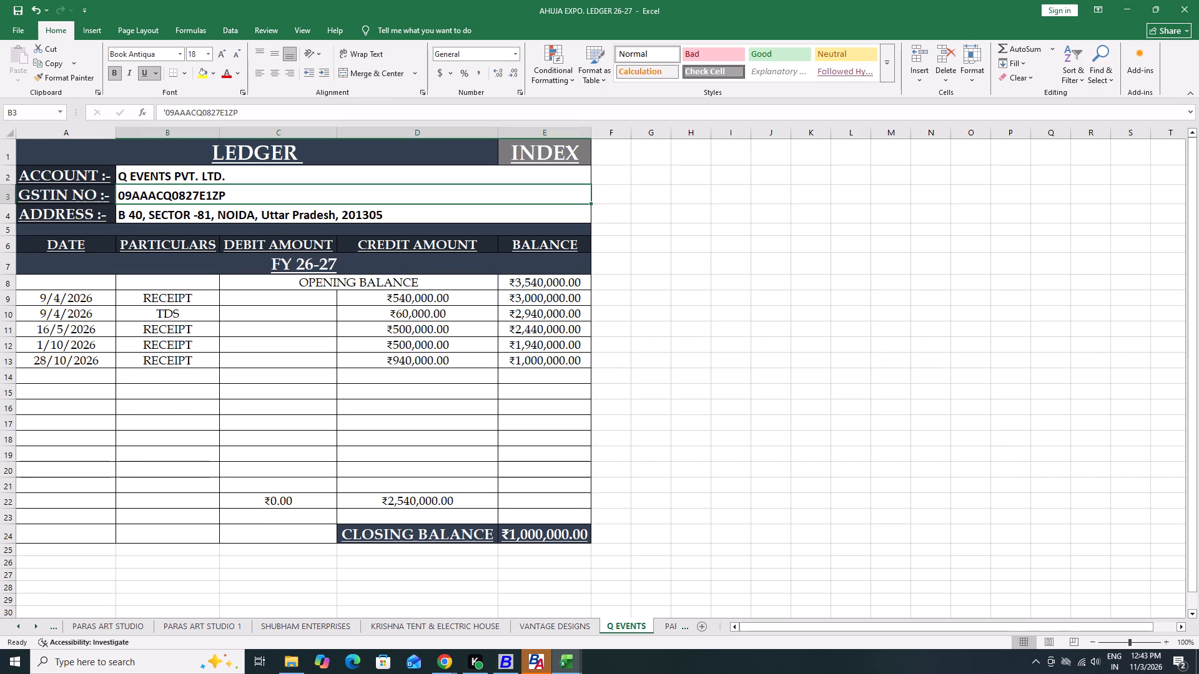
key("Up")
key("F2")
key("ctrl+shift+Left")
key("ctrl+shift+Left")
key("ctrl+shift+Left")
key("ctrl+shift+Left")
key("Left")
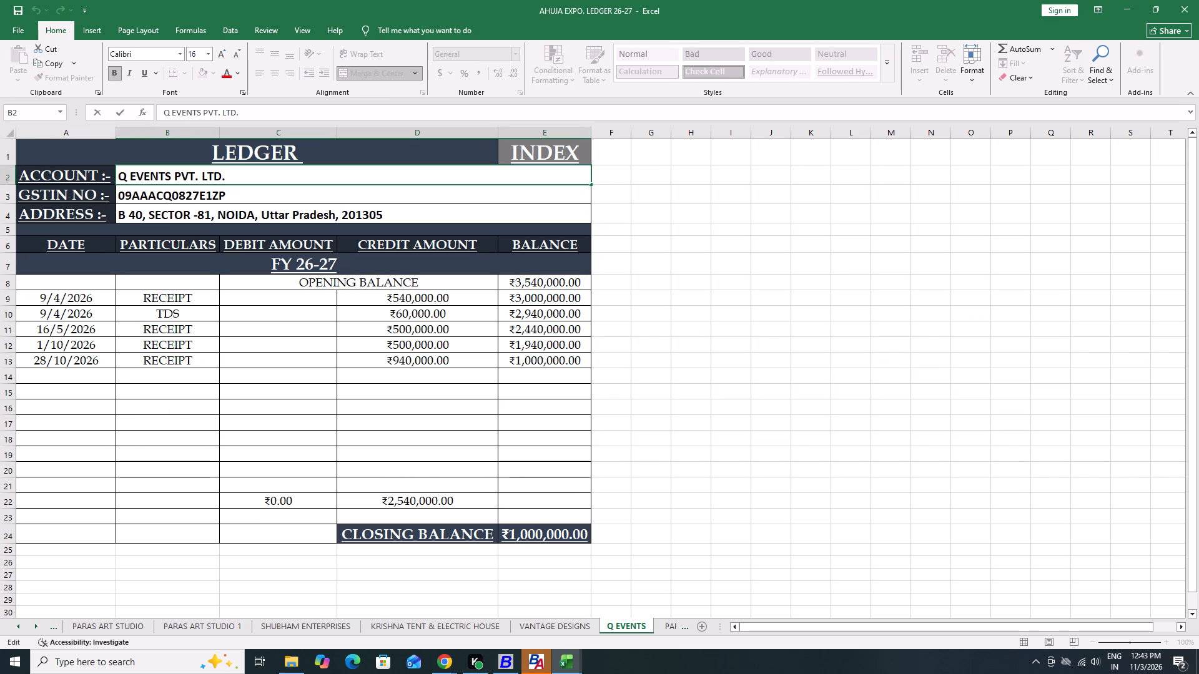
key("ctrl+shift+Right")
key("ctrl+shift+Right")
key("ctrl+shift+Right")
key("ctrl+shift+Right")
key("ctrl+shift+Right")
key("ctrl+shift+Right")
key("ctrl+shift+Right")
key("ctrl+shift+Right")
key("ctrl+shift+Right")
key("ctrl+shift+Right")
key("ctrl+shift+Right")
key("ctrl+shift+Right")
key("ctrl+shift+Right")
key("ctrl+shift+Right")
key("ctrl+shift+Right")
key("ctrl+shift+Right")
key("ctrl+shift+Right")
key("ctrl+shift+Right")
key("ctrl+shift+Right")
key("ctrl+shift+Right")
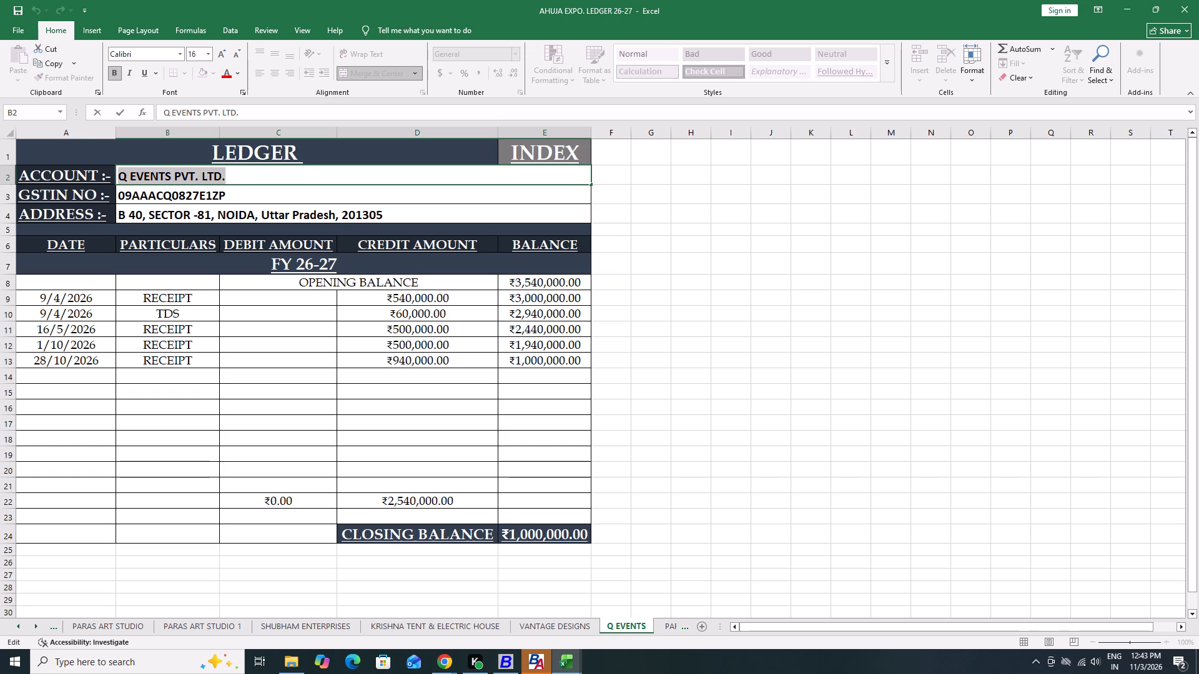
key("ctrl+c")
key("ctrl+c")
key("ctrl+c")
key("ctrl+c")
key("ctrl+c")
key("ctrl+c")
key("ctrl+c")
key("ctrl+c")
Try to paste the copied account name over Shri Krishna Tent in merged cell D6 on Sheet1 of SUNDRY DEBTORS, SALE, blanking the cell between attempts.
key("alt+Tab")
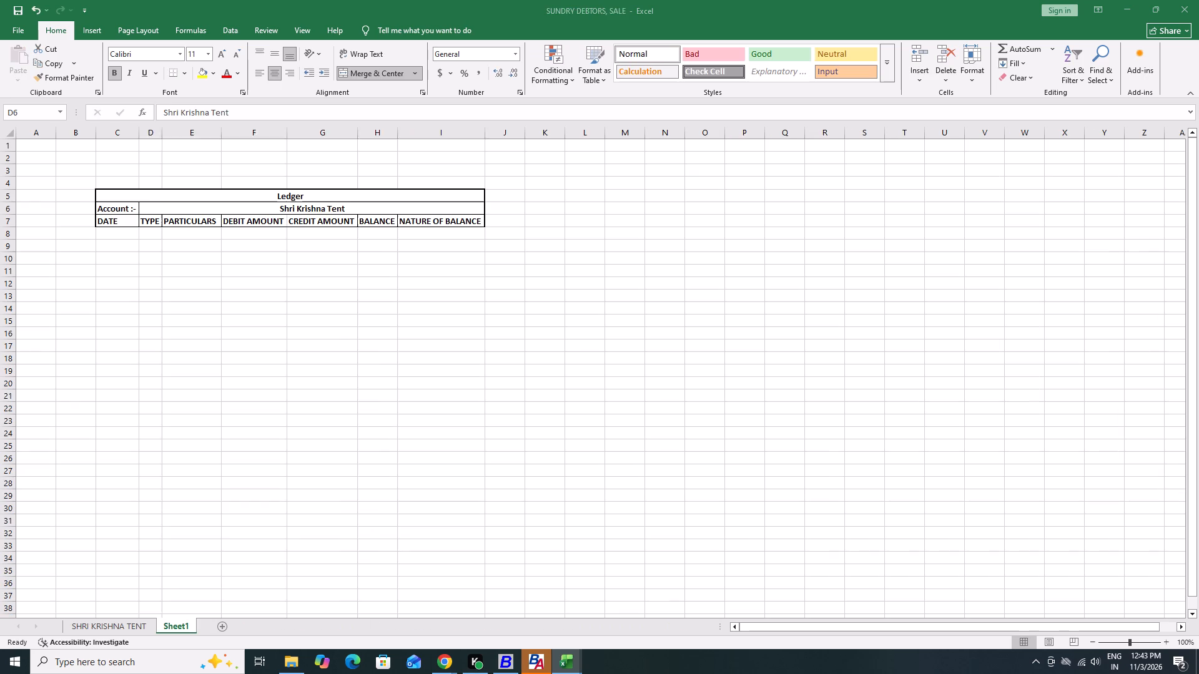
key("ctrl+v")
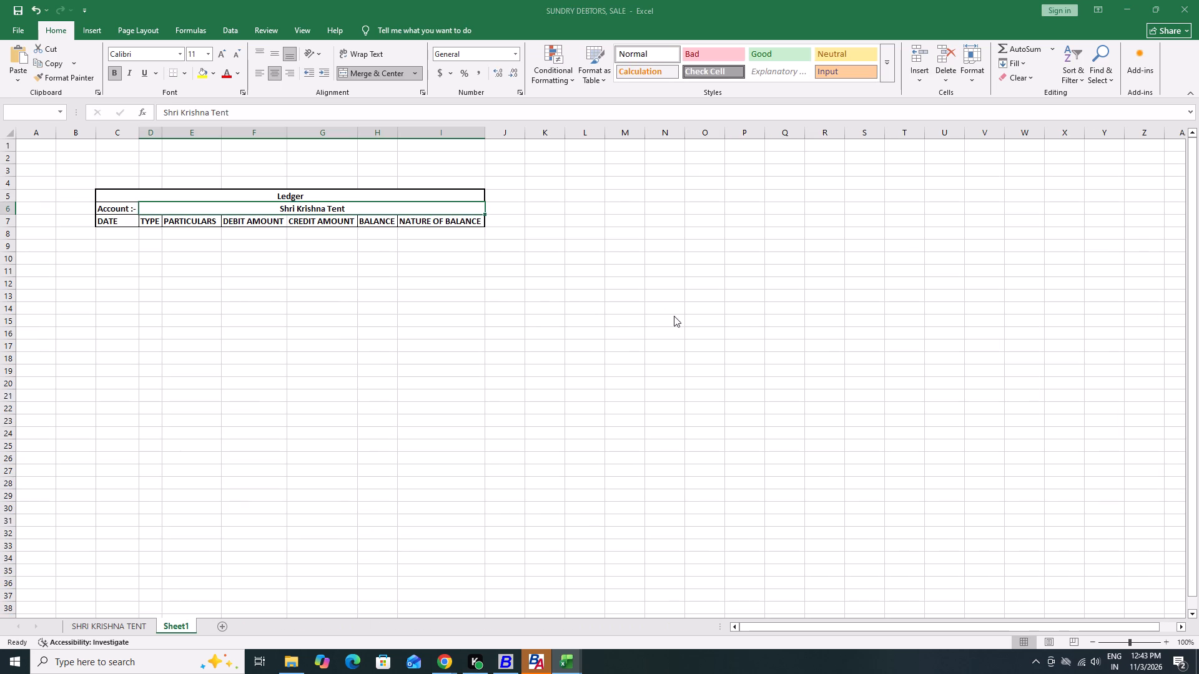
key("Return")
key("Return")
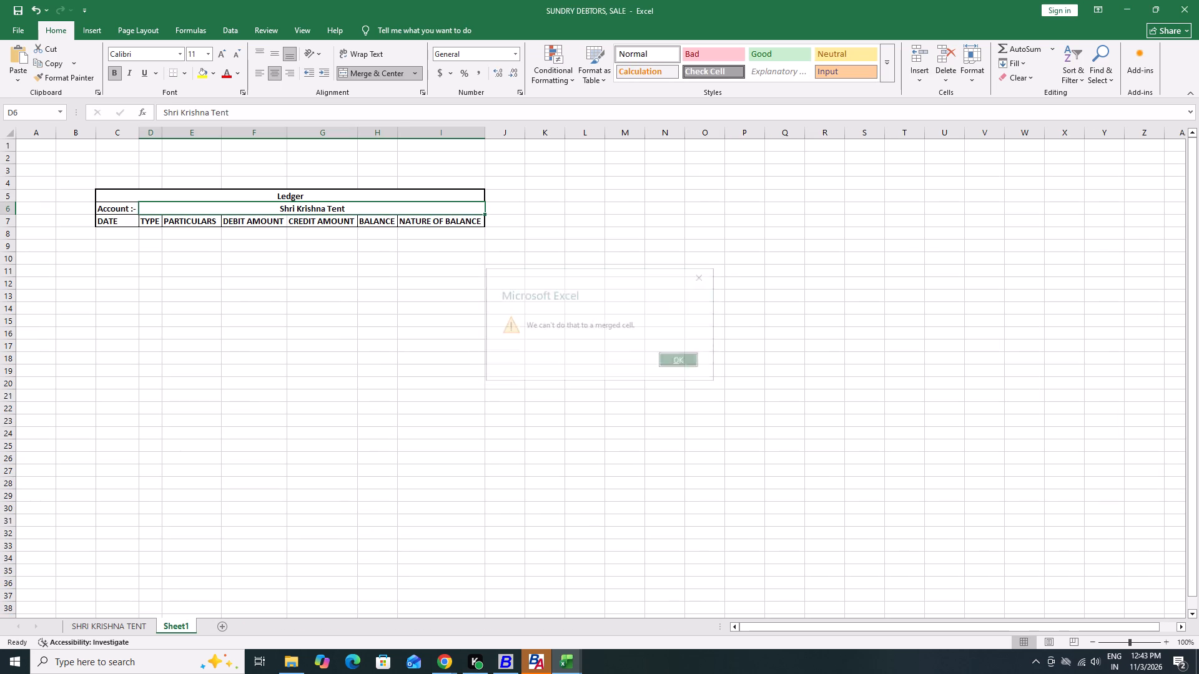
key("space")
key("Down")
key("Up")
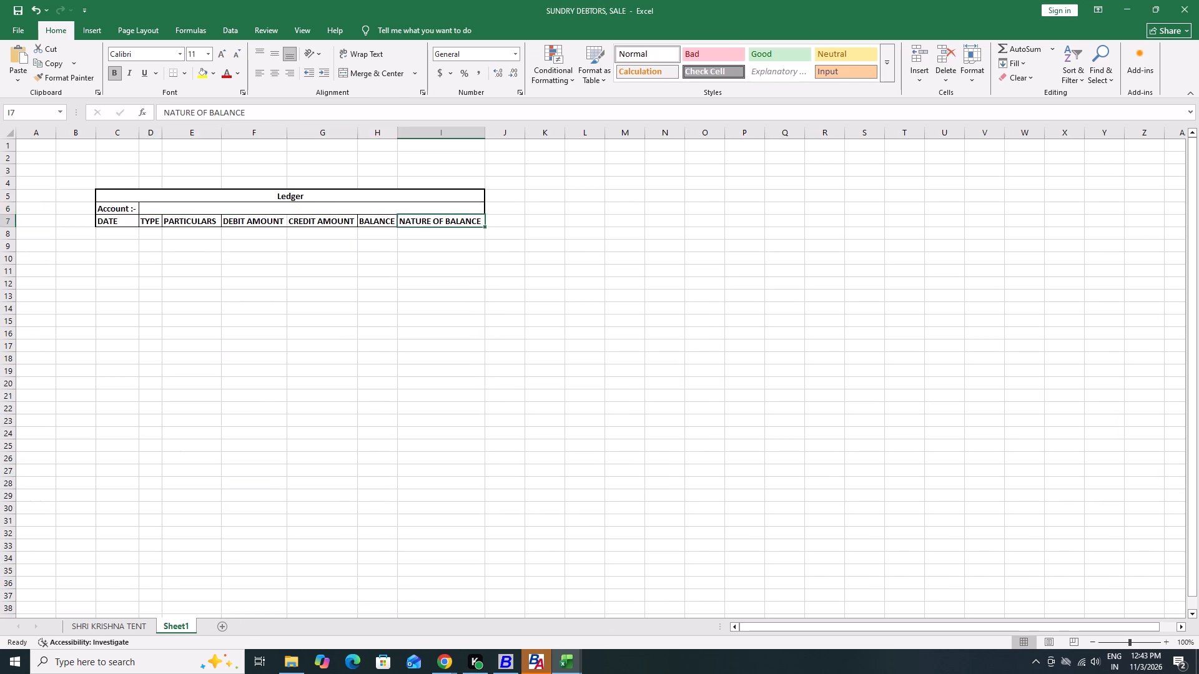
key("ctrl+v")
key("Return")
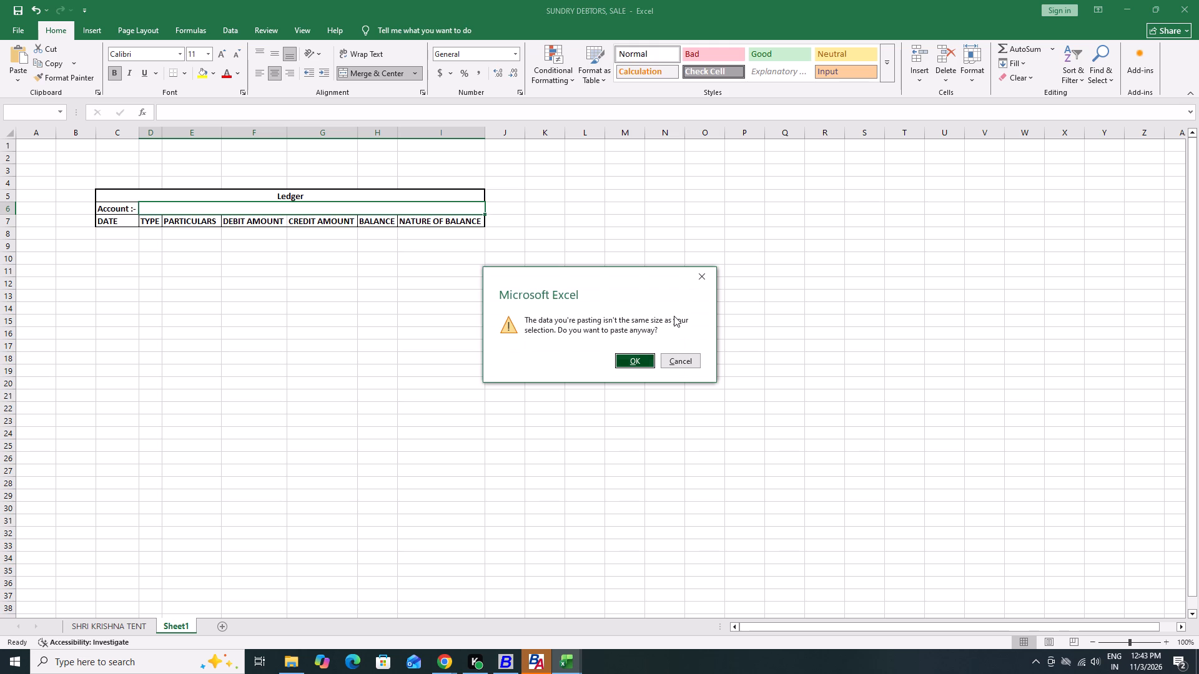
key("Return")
Check the account name in the AHUJA EXPO. ledger and enter Q EVENTS PVT. LTD. in the Account cell D6 on Sheet1.
key("alt+Tab")
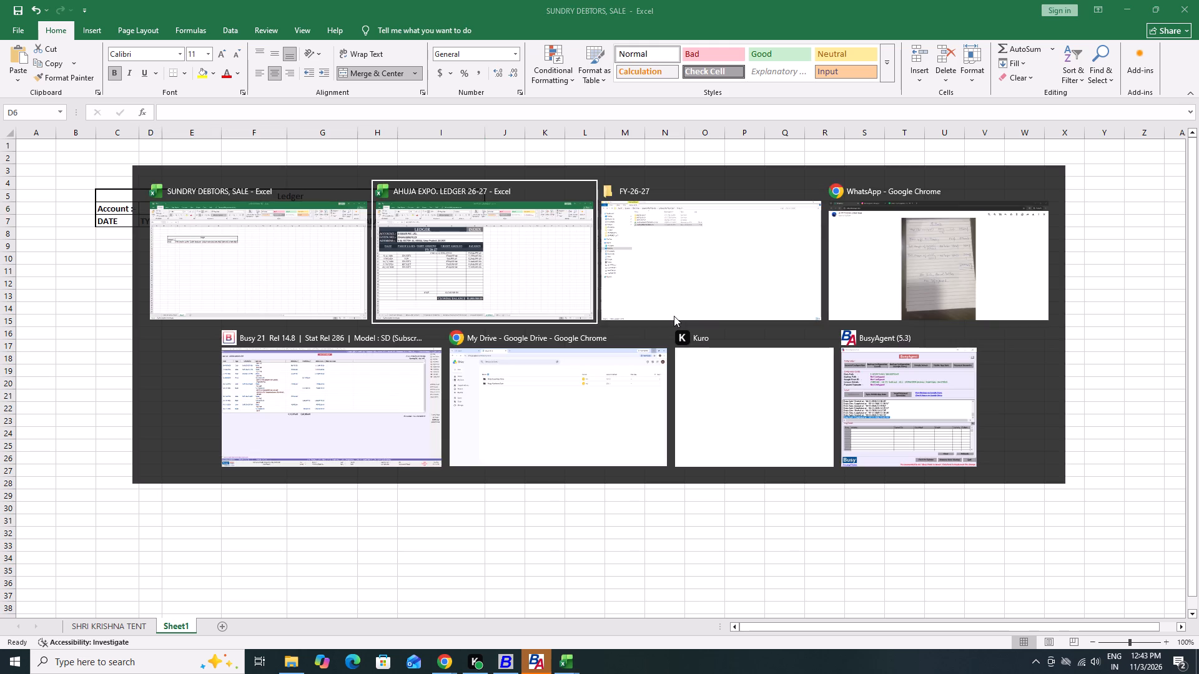
key("Up")
key("Down")
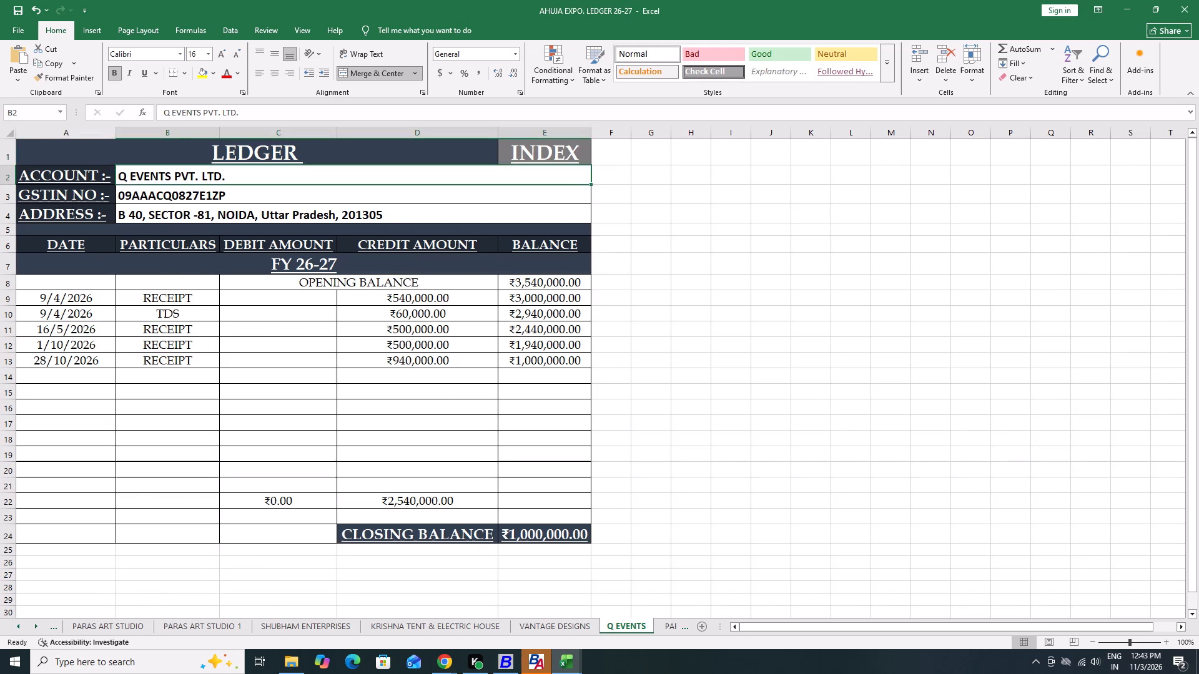
key("alt+Tab")
key("alt+Tab")
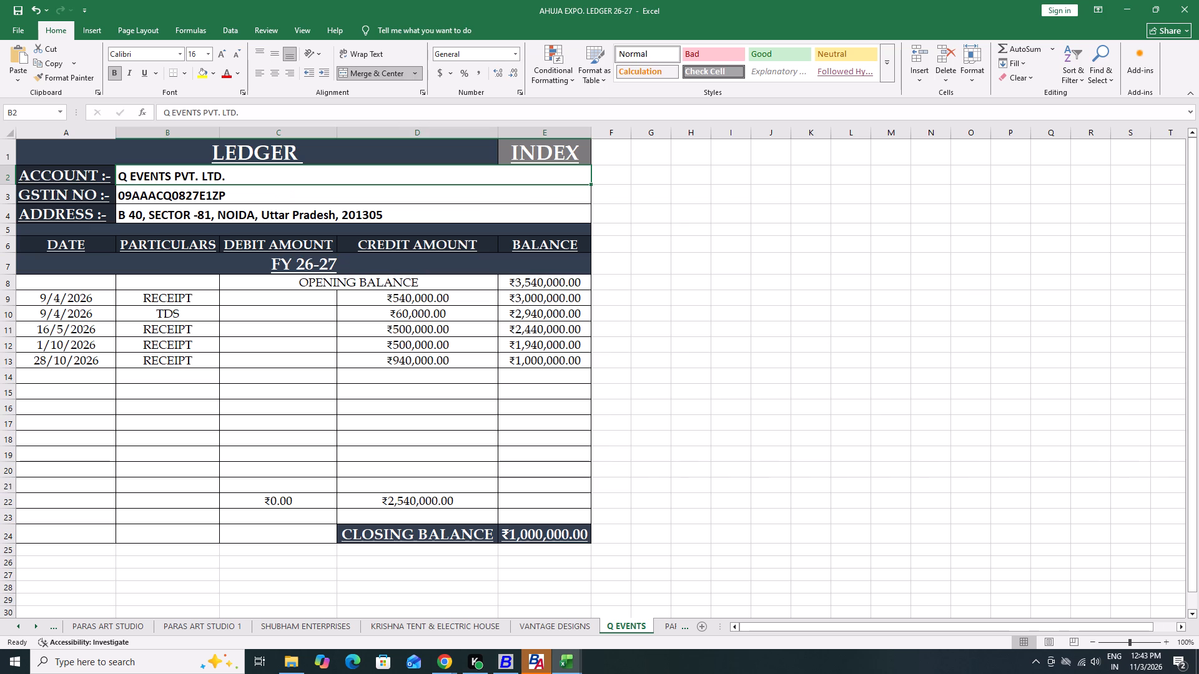
key("alt+Tab")
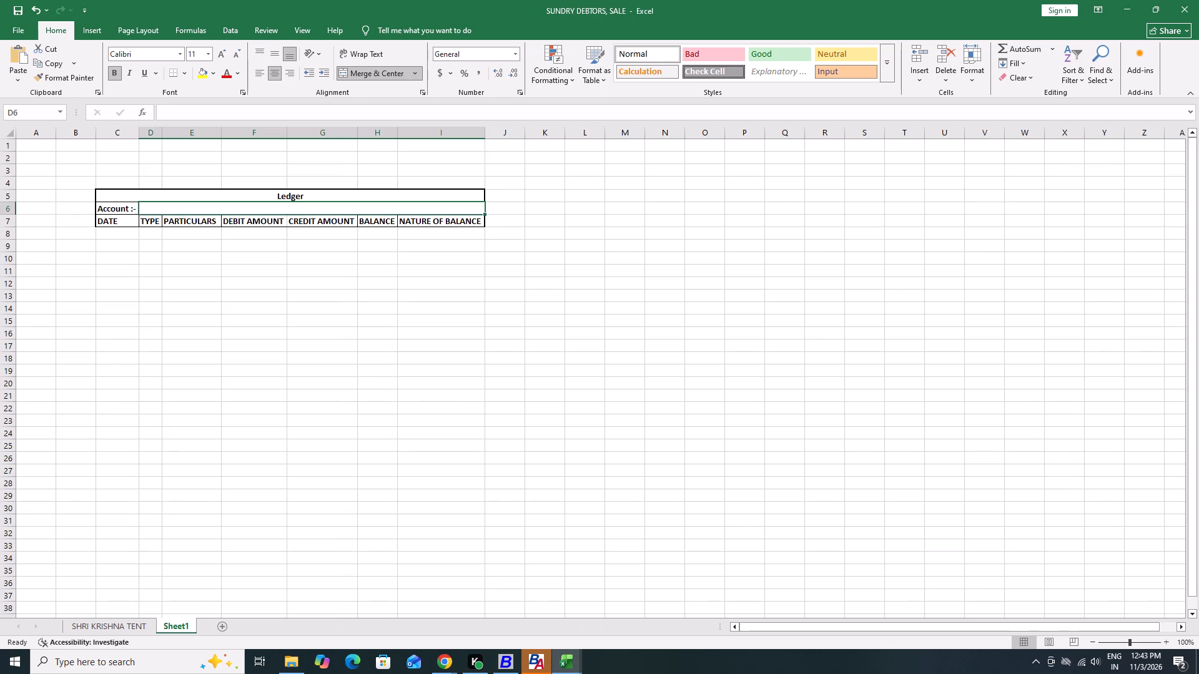
type("Q EVENTS")
key("space")
key("alt+Tab")
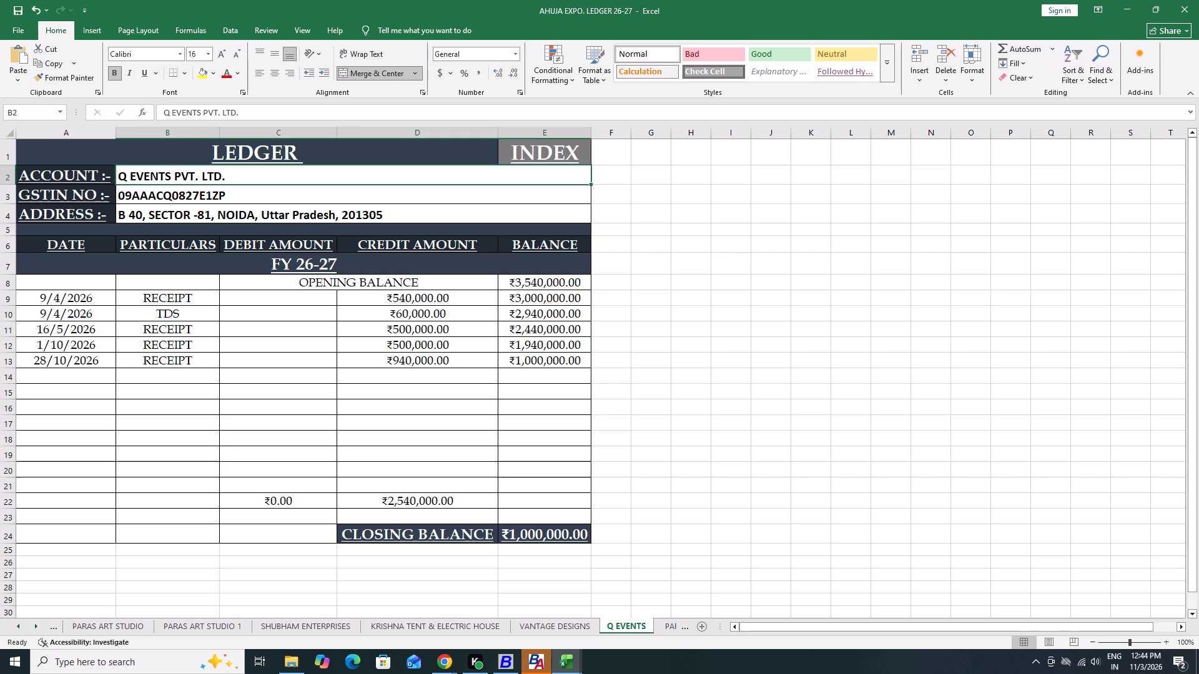
key("alt+Tab")
type("PV")
key("BackSpace")
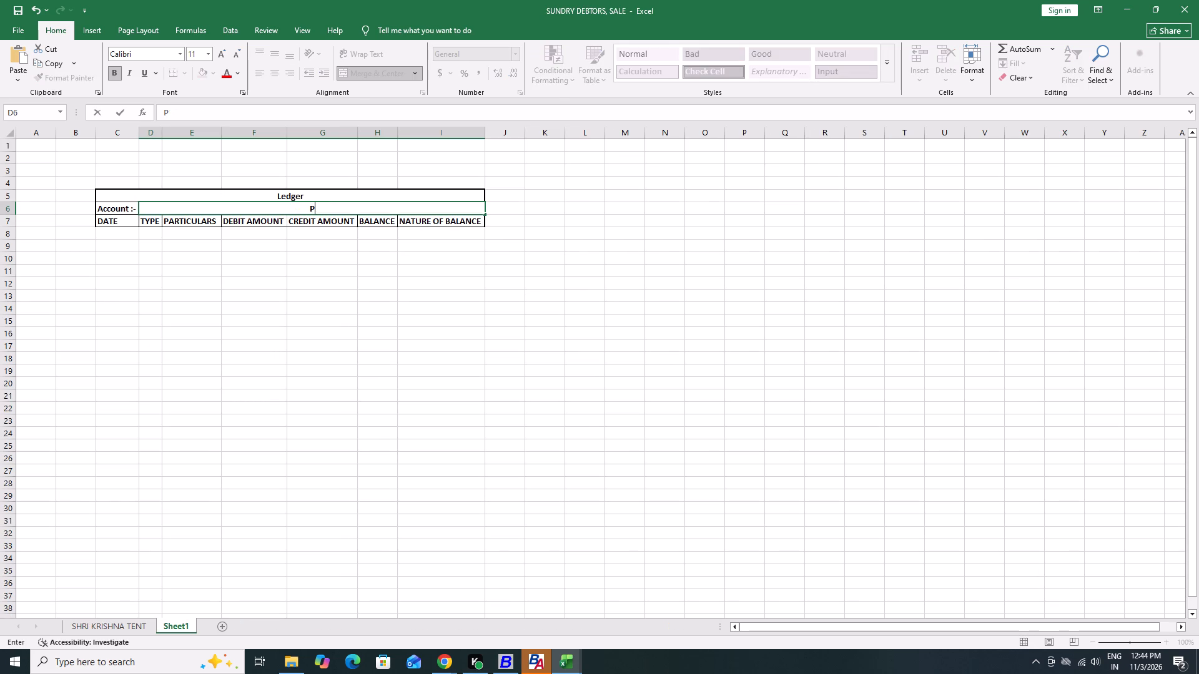
key("BackSpace")
key("BackSpace")
type("Q E")
type("VENTS")
key("space")
type("PVT. LTD.")
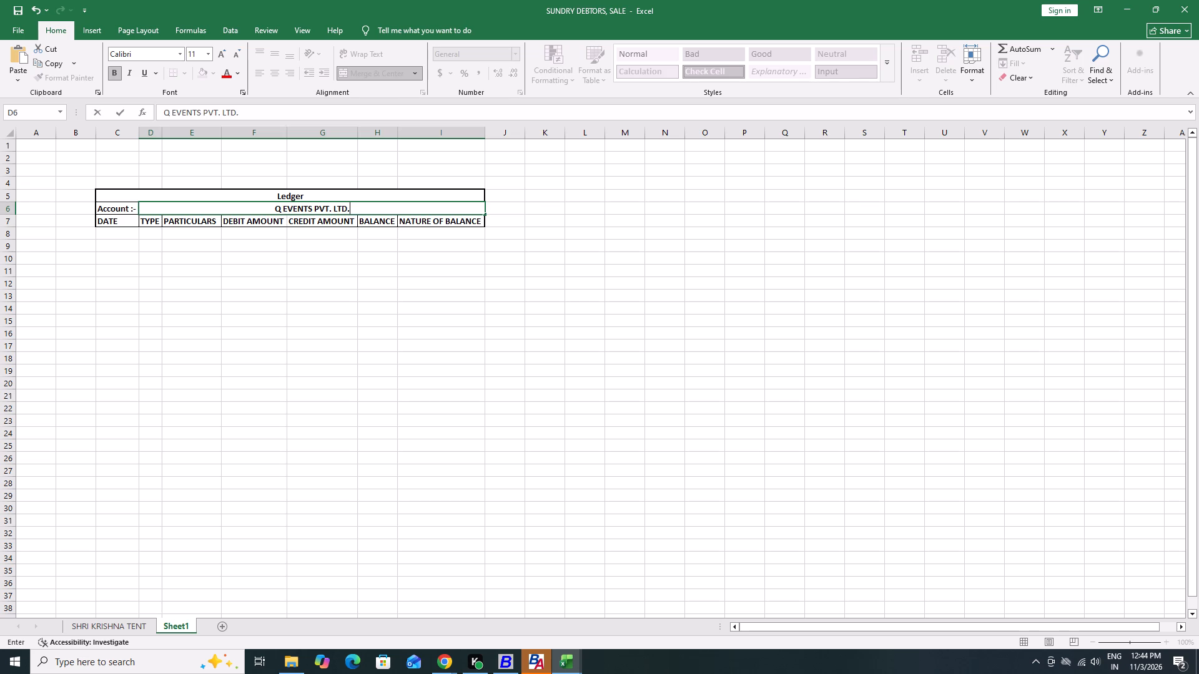
key("Return")
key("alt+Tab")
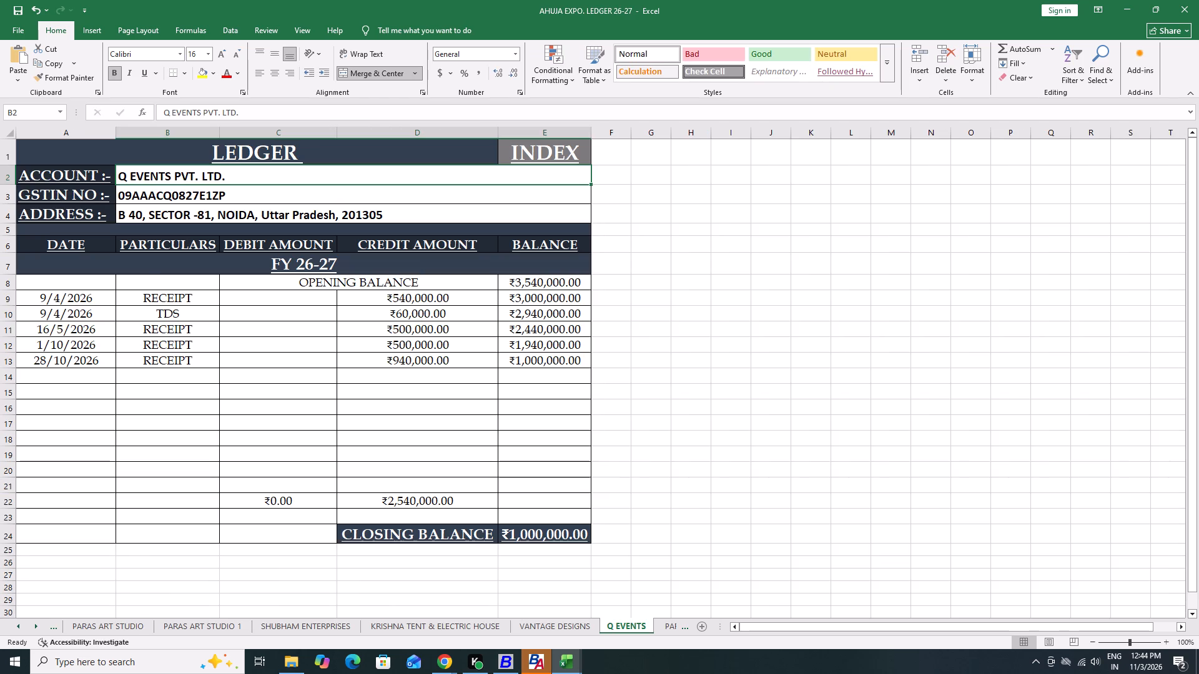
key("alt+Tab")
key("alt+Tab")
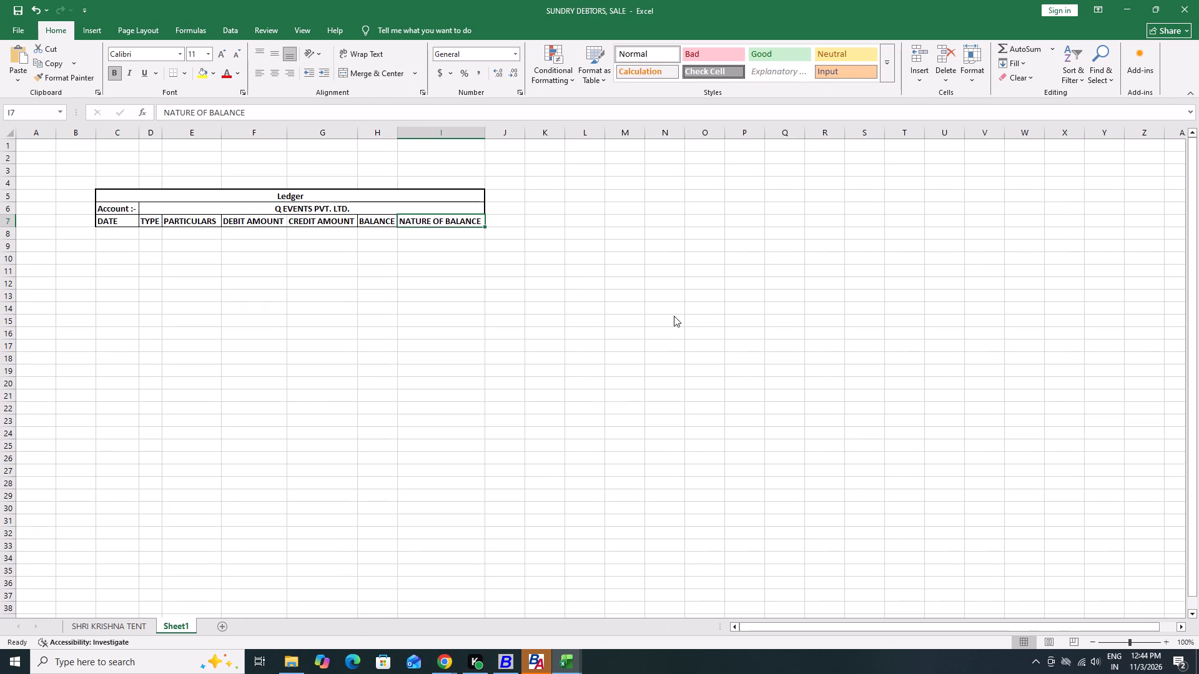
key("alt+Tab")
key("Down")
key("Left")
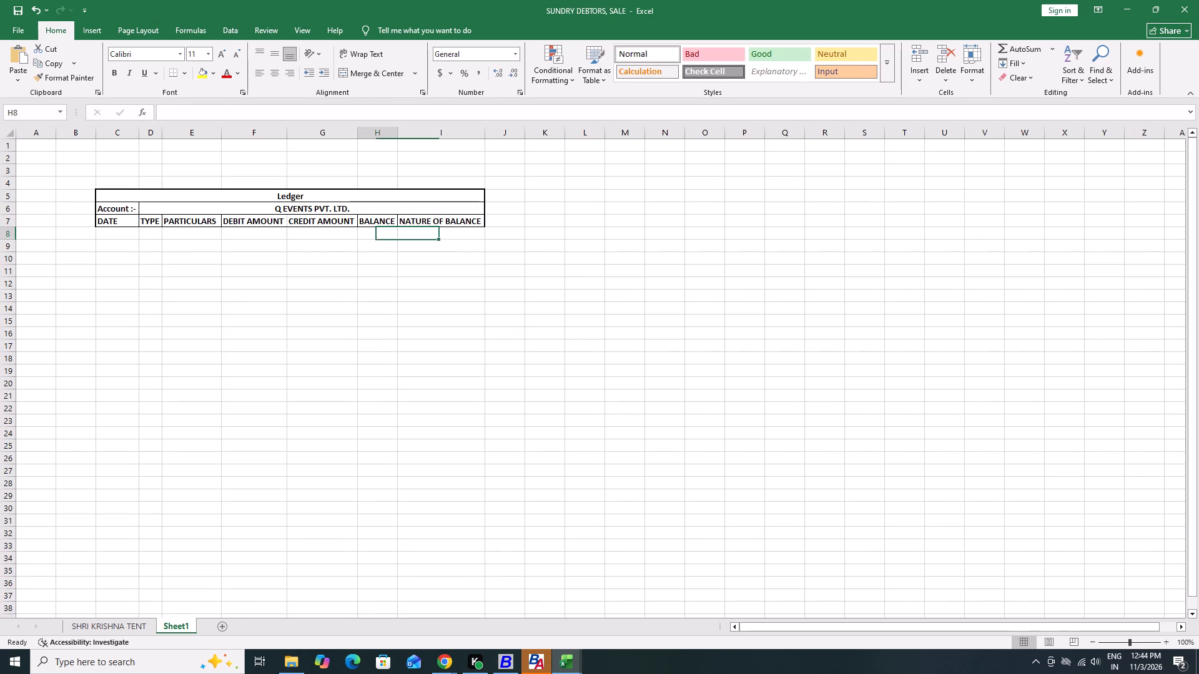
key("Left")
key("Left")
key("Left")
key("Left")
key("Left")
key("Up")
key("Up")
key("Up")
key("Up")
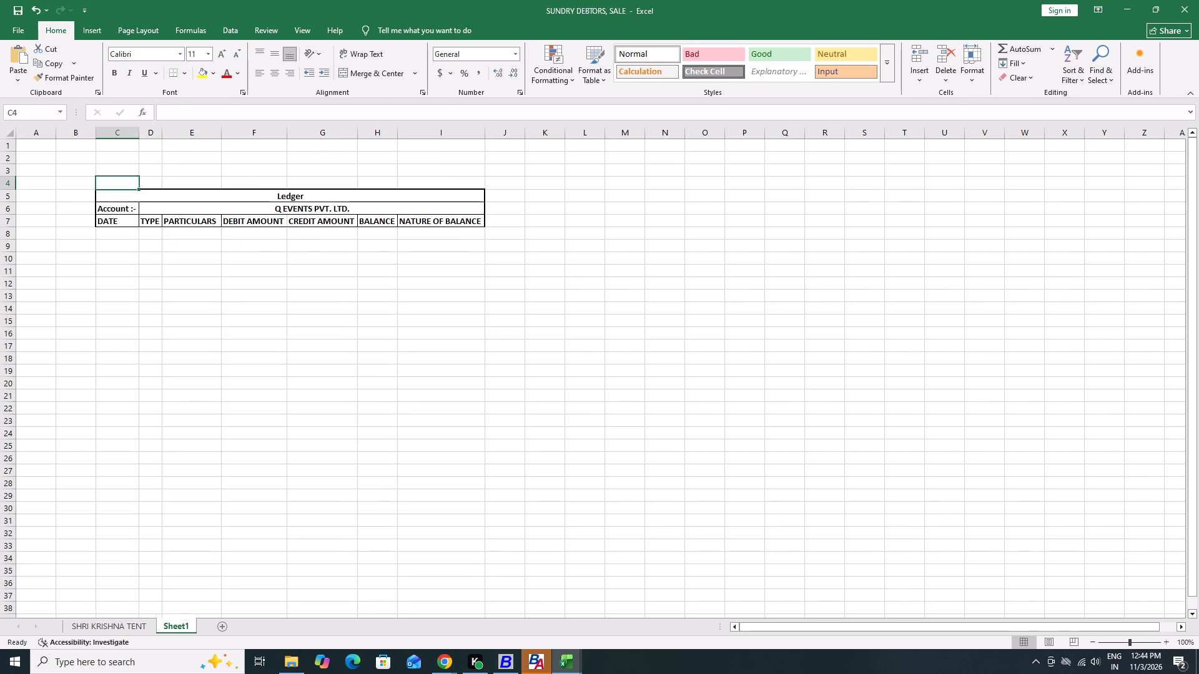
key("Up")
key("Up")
Examine the account, GSTIN and address rows of the Q EVENTS sheet in the AHUJA EXPO. LEDGER 26-27 workbook.
key("alt+Tab")
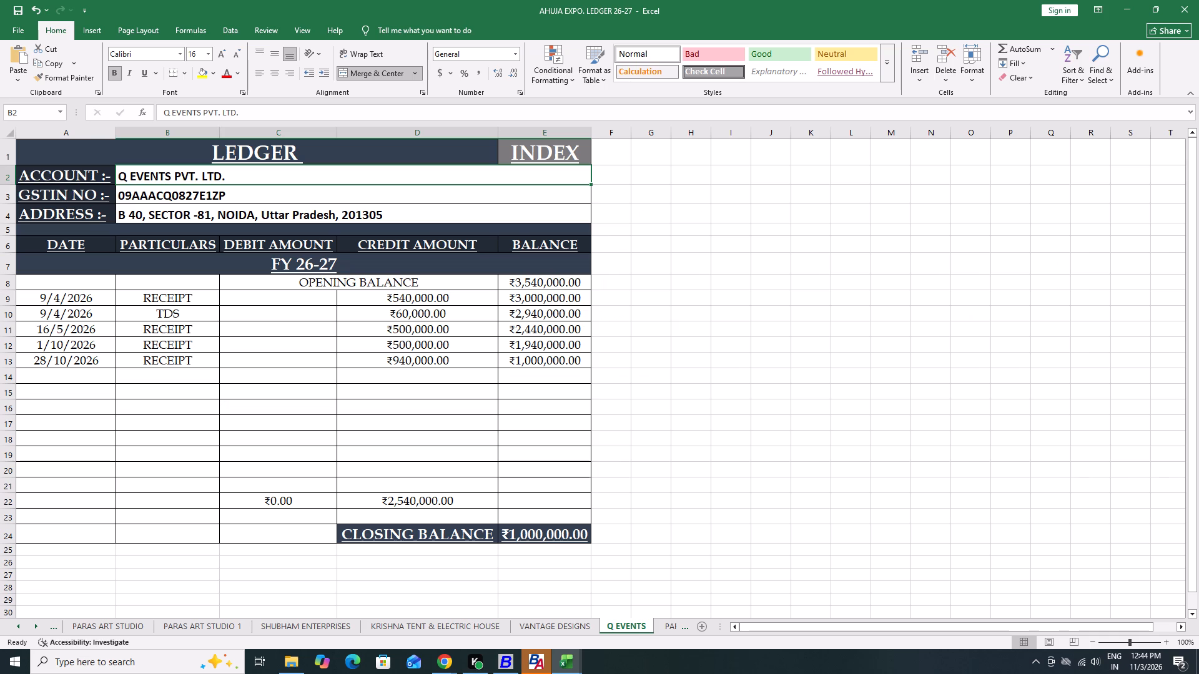
key("alt+Tab")
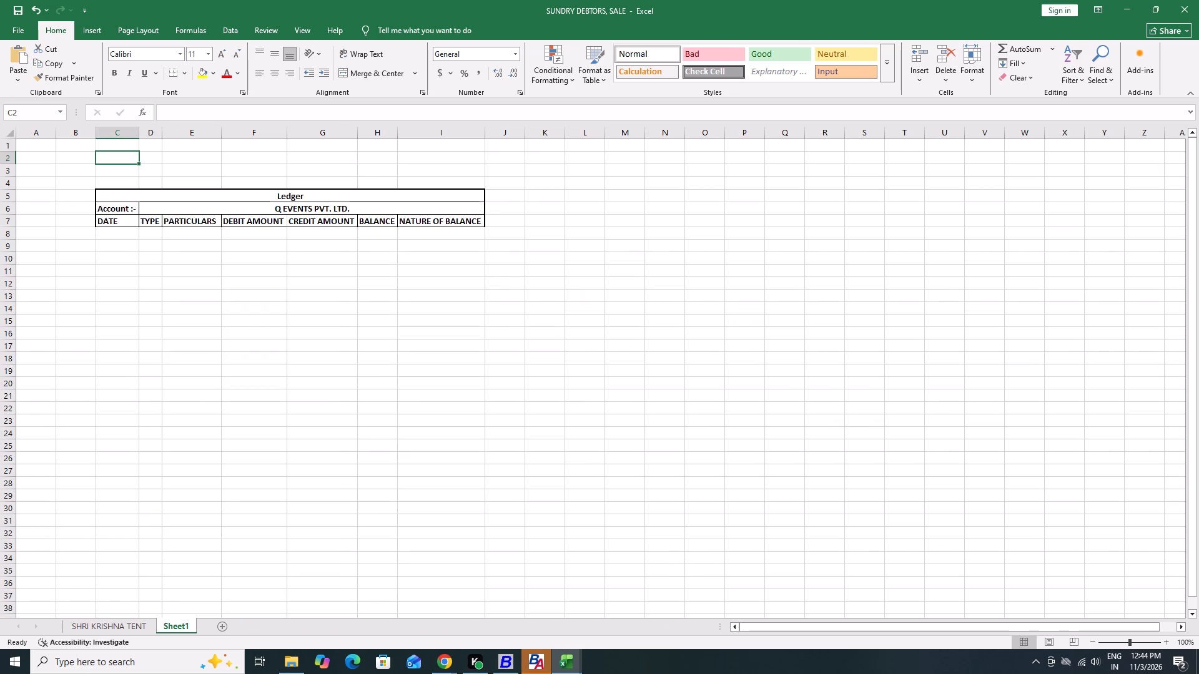
key("alt+Tab")
key("alt+Left")
key("alt+Right")
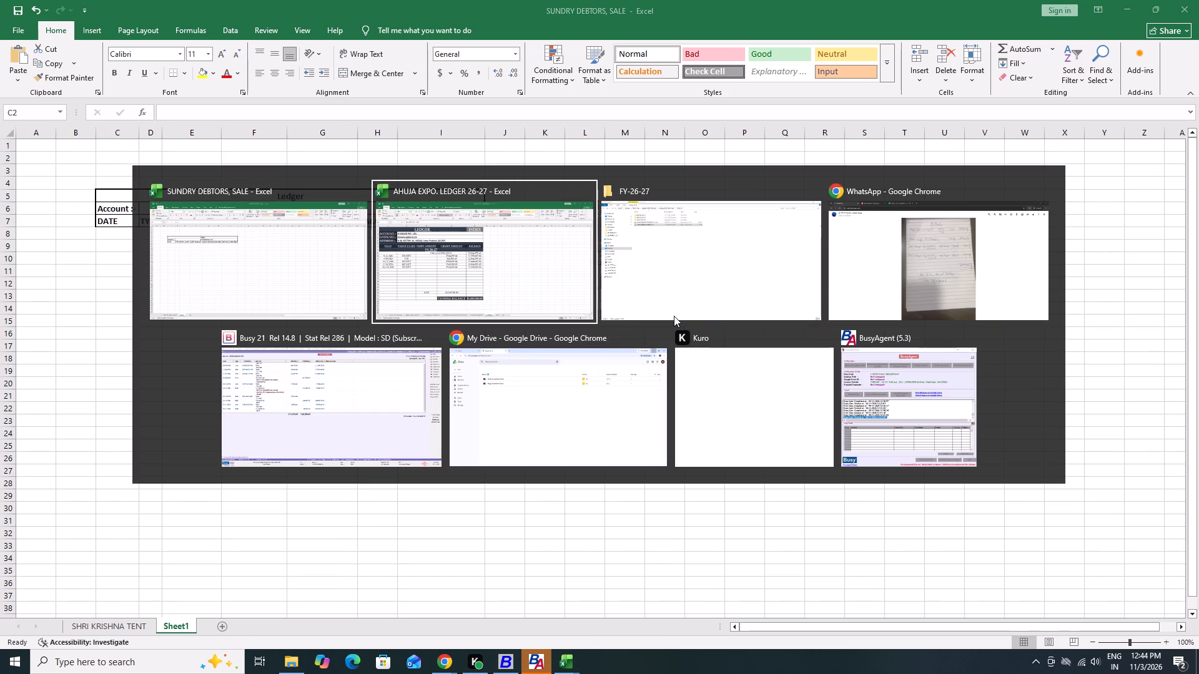
key("alt+Left")
key("alt+Right")
key("Down")
key("Down")
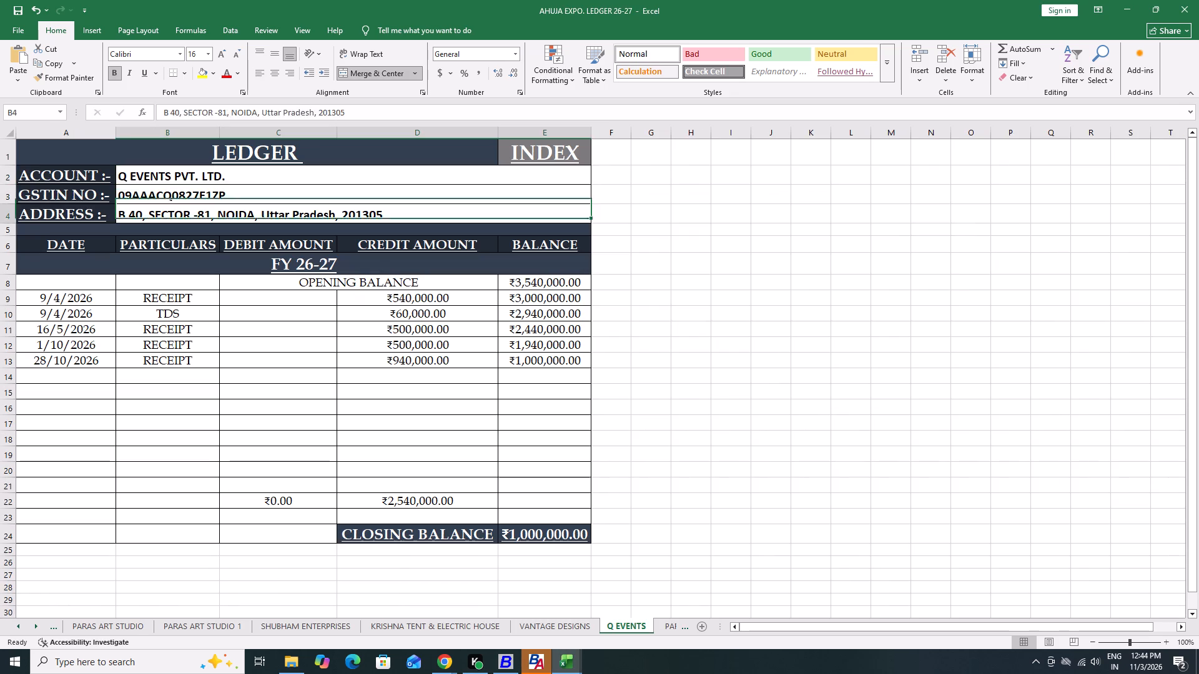
key("Down")
key("Up")
key("Up")
key("Up")
key("alt+Tab")
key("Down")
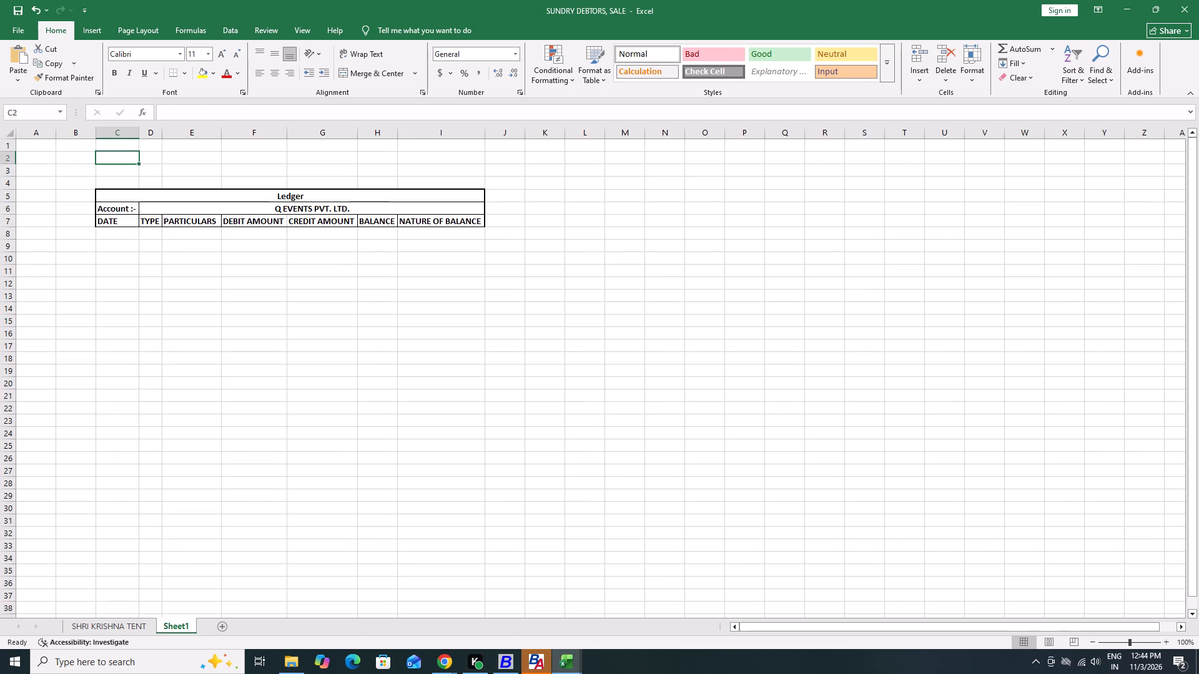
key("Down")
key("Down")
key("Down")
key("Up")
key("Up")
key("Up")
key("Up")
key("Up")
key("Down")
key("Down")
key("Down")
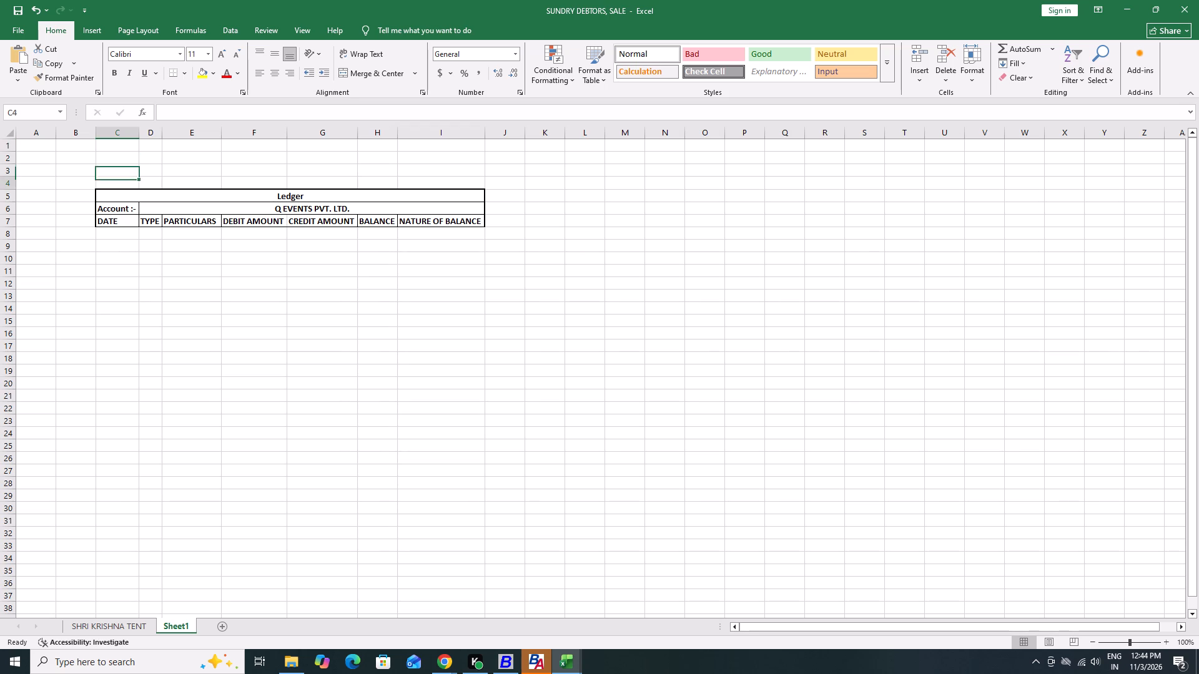
Enter the date 1-4-26 in cell C8 under DATE on Sheet1 of the SUNDRY DEBTORS, SALE workbook.
key("Down")
key("Down")
key("Down")
key("Down")
key("alt+Tab")
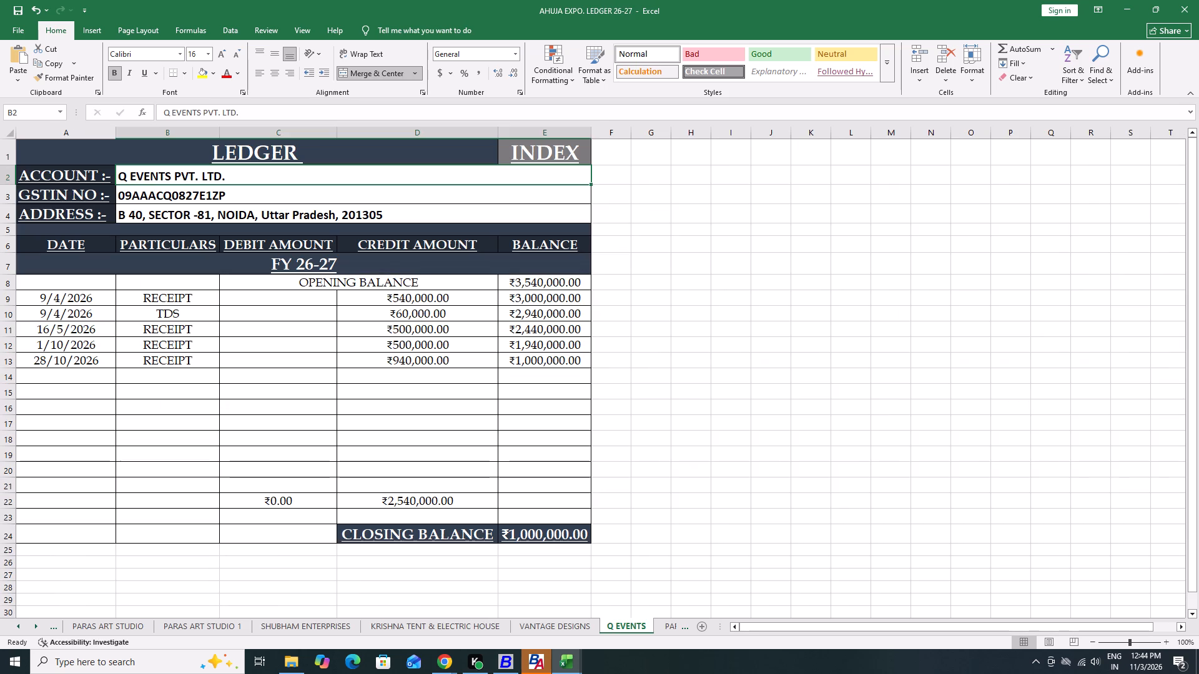
key("alt+Tab")
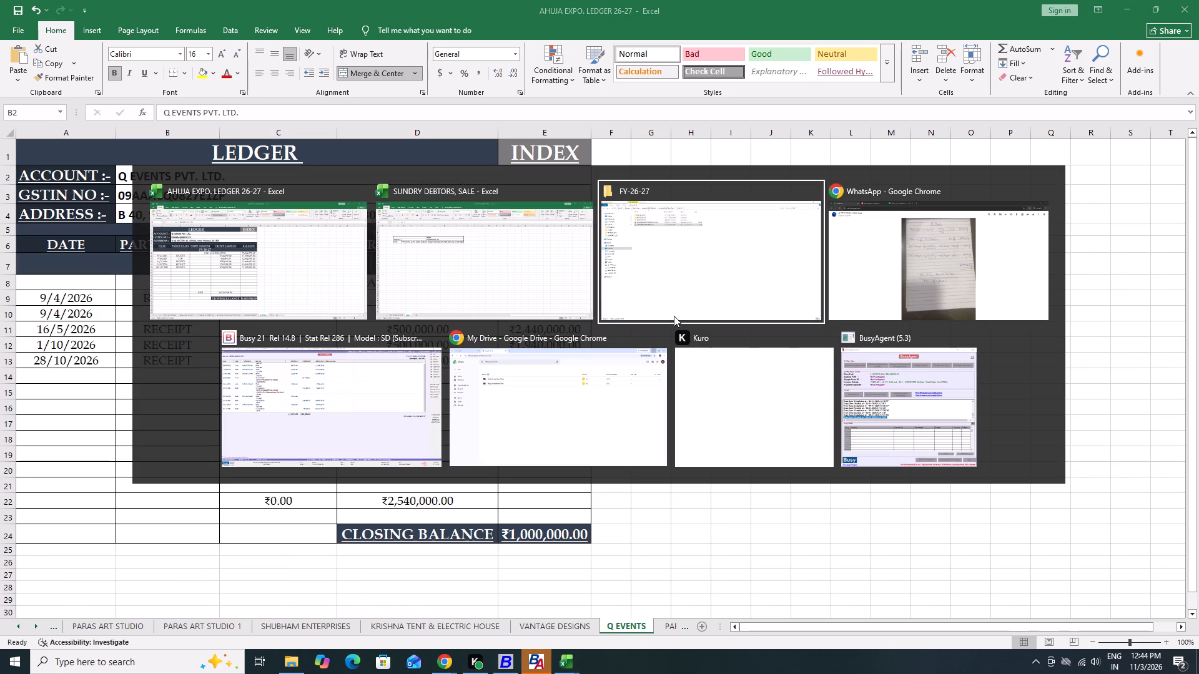
key("alt+Tab")
key("alt+Left")
key("alt+Left")
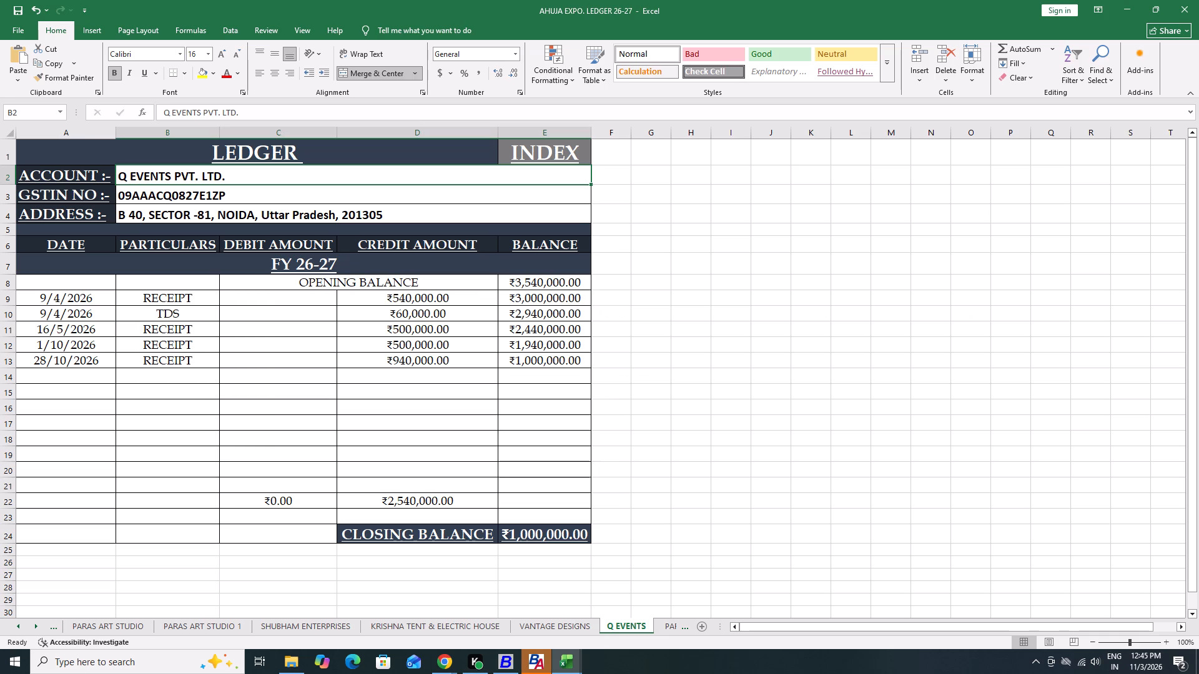
key("alt+Tab")
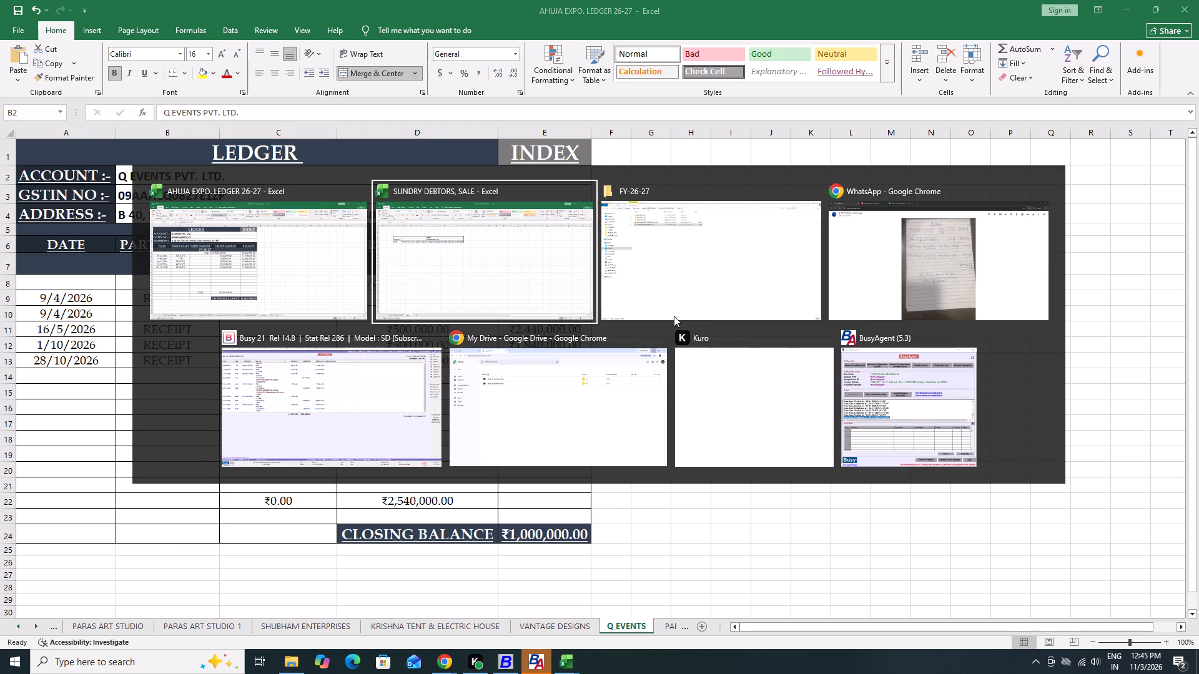
key("Right")
key("Left")
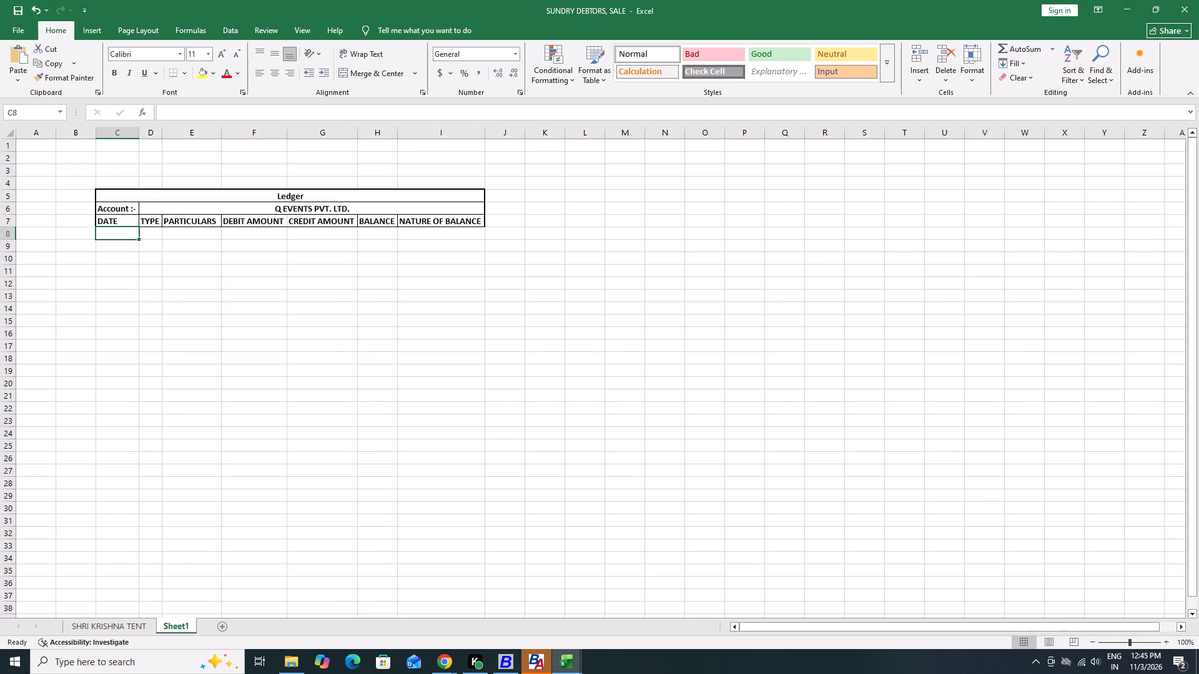
key("Right")
key("Left")
type("1-4-26")
key("Return")
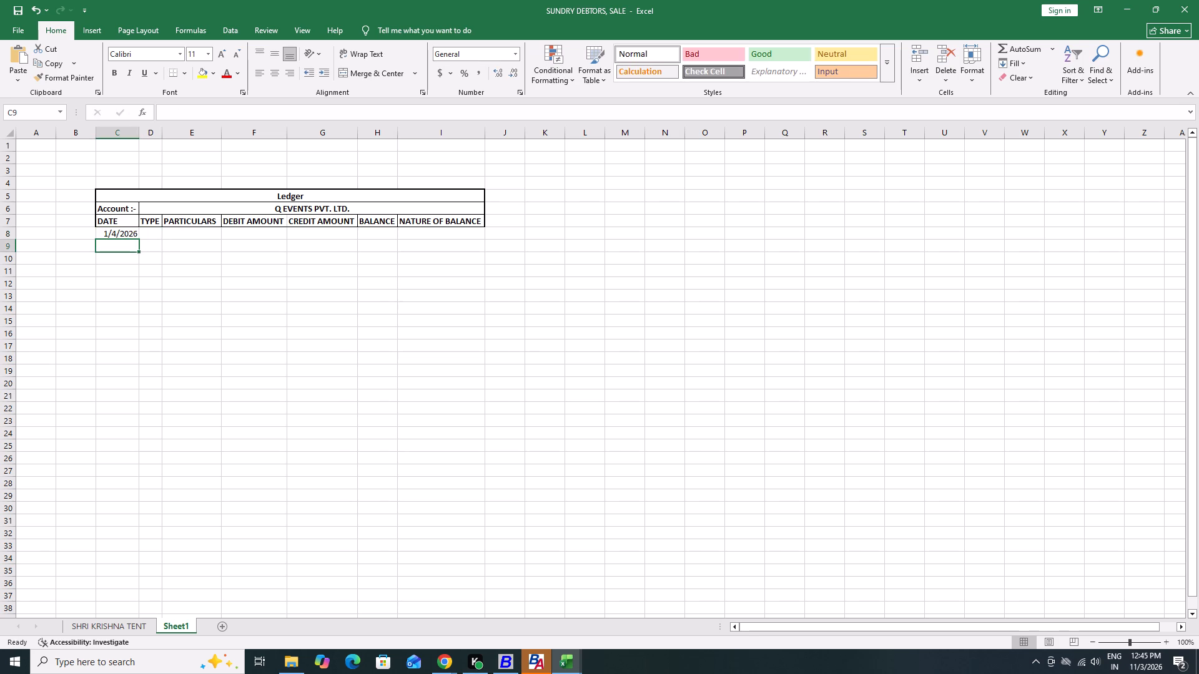
Enter OPENING BALANCE in cell D8 under the TYPE heading, beside the first date.
key("Up")
key("Right")
key("Right")
key("Left")
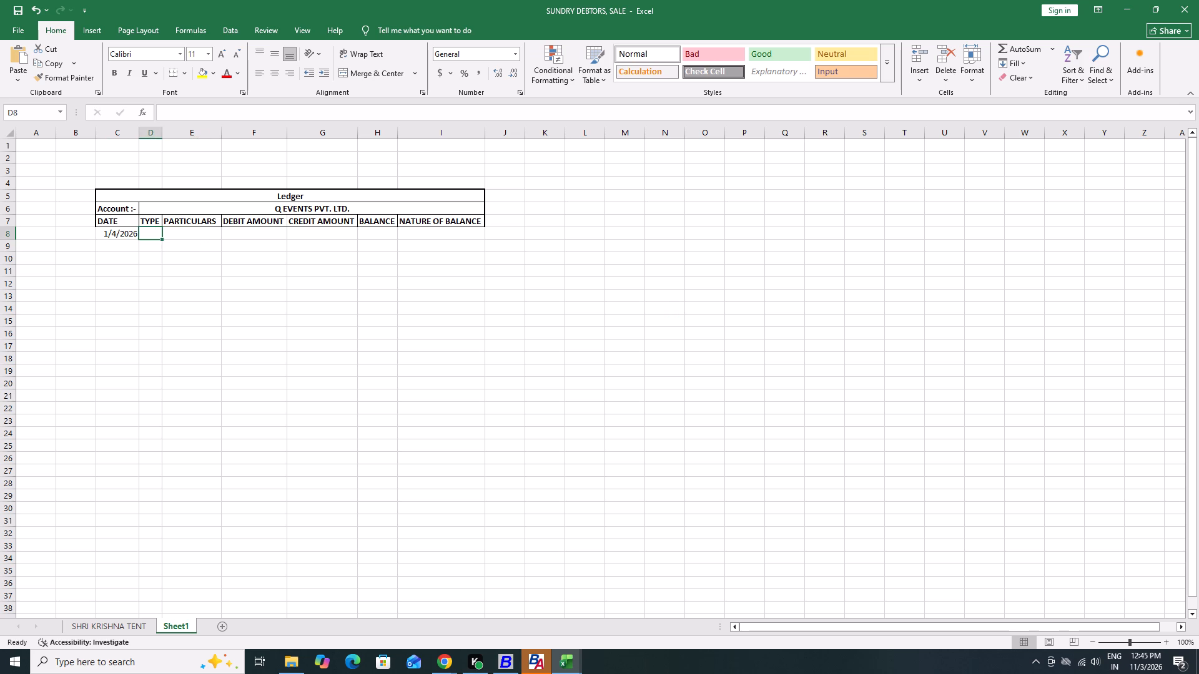
type("oPE")
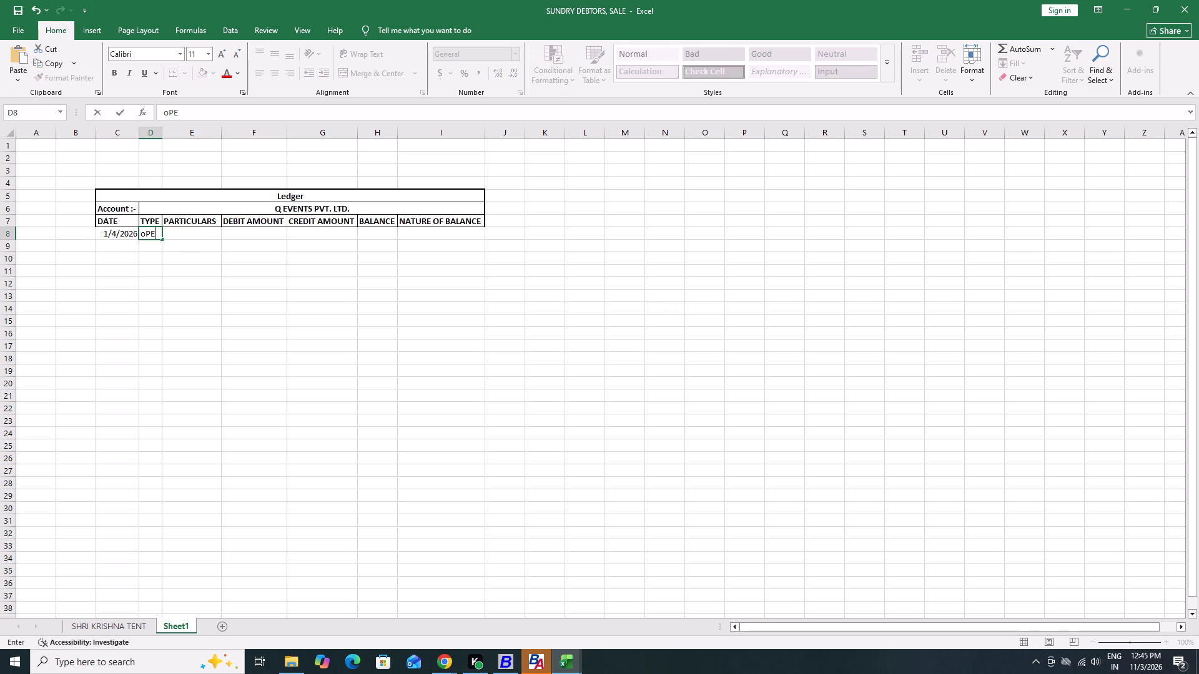
key("BackSpace")
key("BackSpace")
key("BackSpace")
type("OPENING BALANCE")
key("Return")
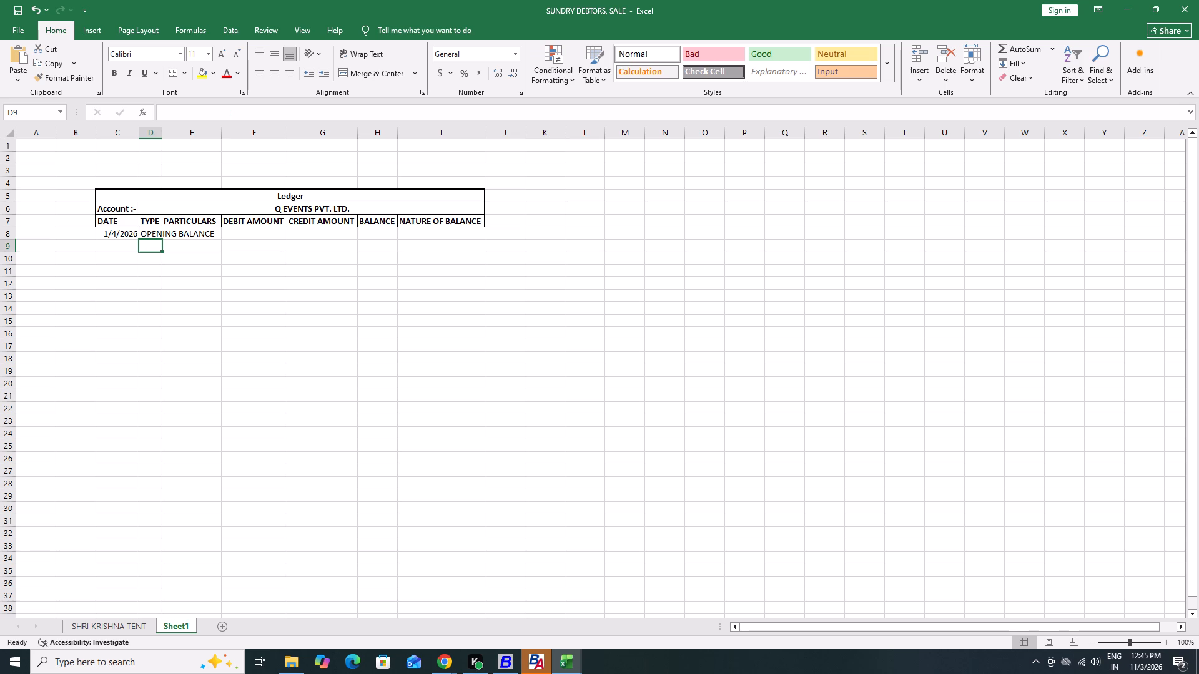
Copy the PARTICULARS entries B9:B13 from the AHUJA EXPO. ledger's Q EVENTS sheet into Sheet1's TYPE column, starting at D9.
key("alt+Tab")
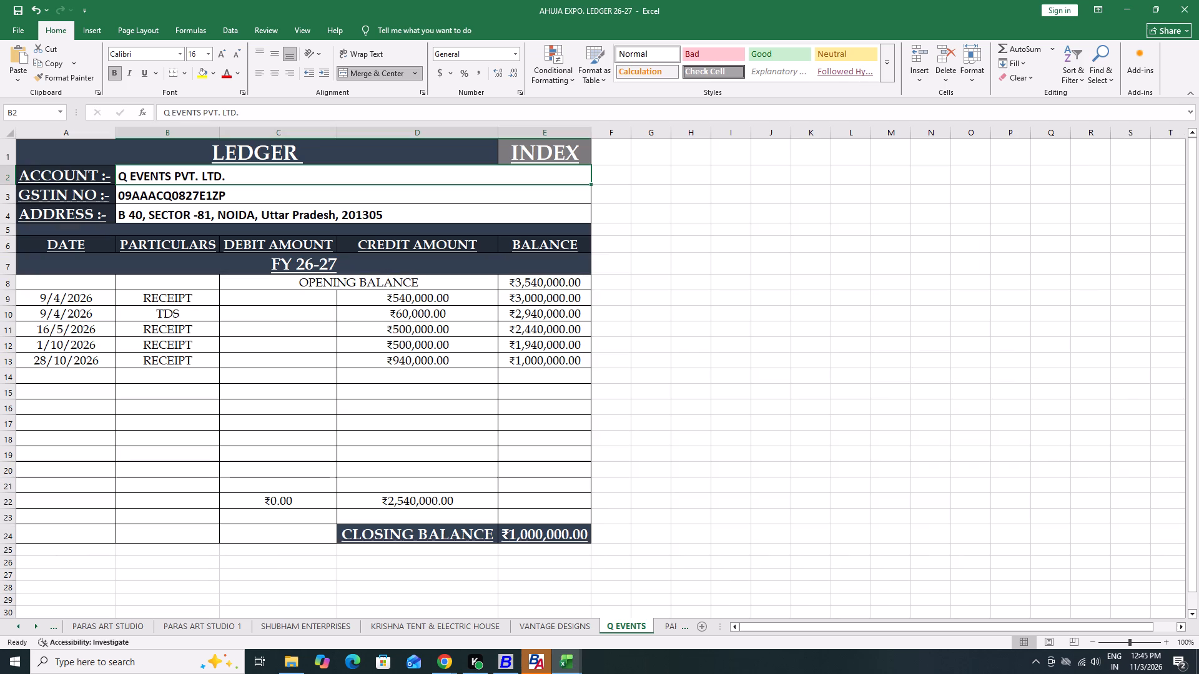
key("Left")
key("Down")
key("Down")
key("Down")
key("Right")
key("Down")
key("Down")
key("Down")
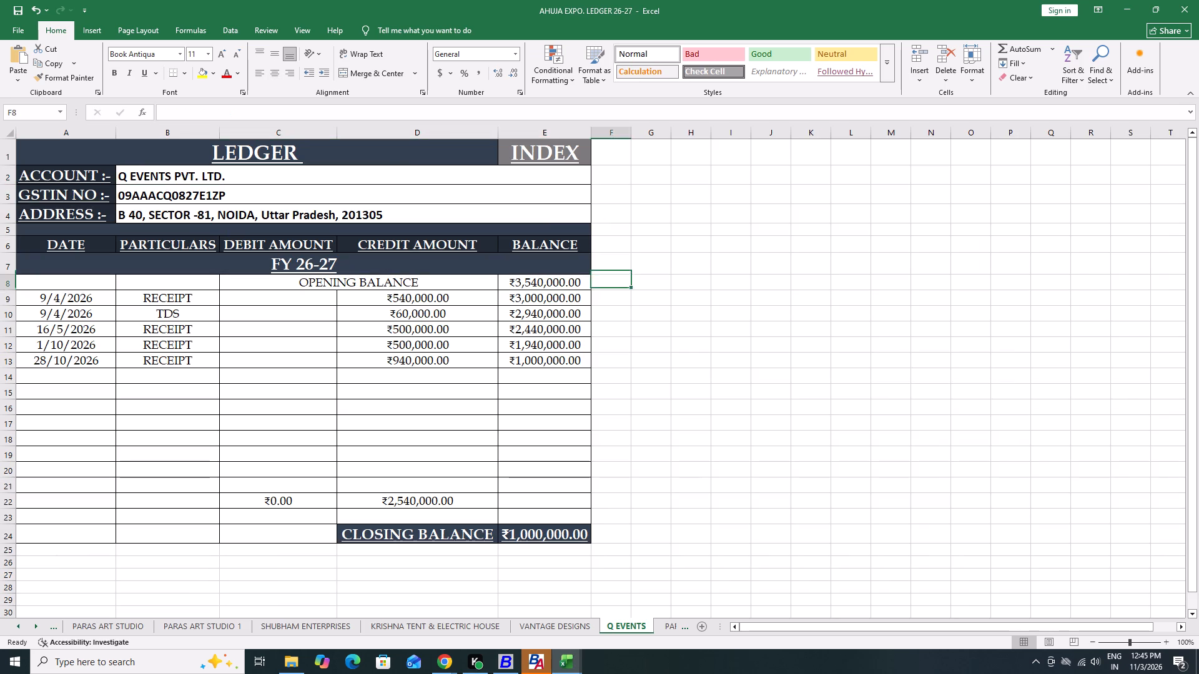
key("Left")
key("Down")
key("Left")
key("Left")
key("Left")
key("Left")
key("Right")
key("F2")
key("Escape")
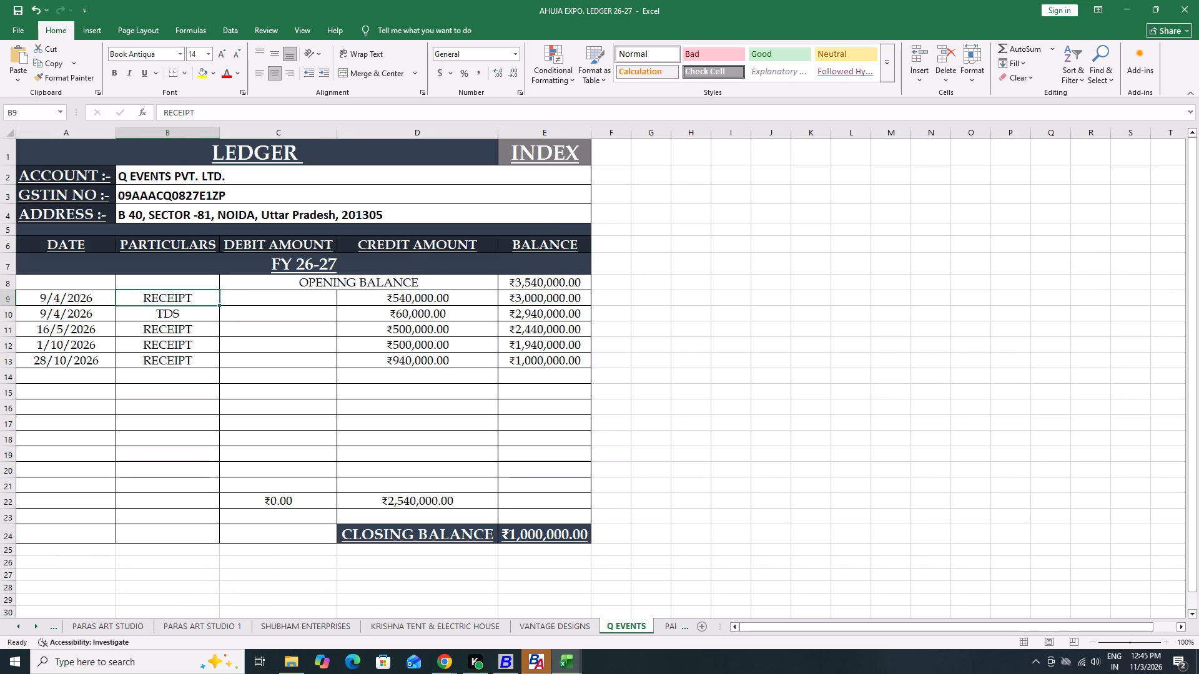
key("ctrl+shift+Down")
key("ctrl+c")
key("alt+Tab")
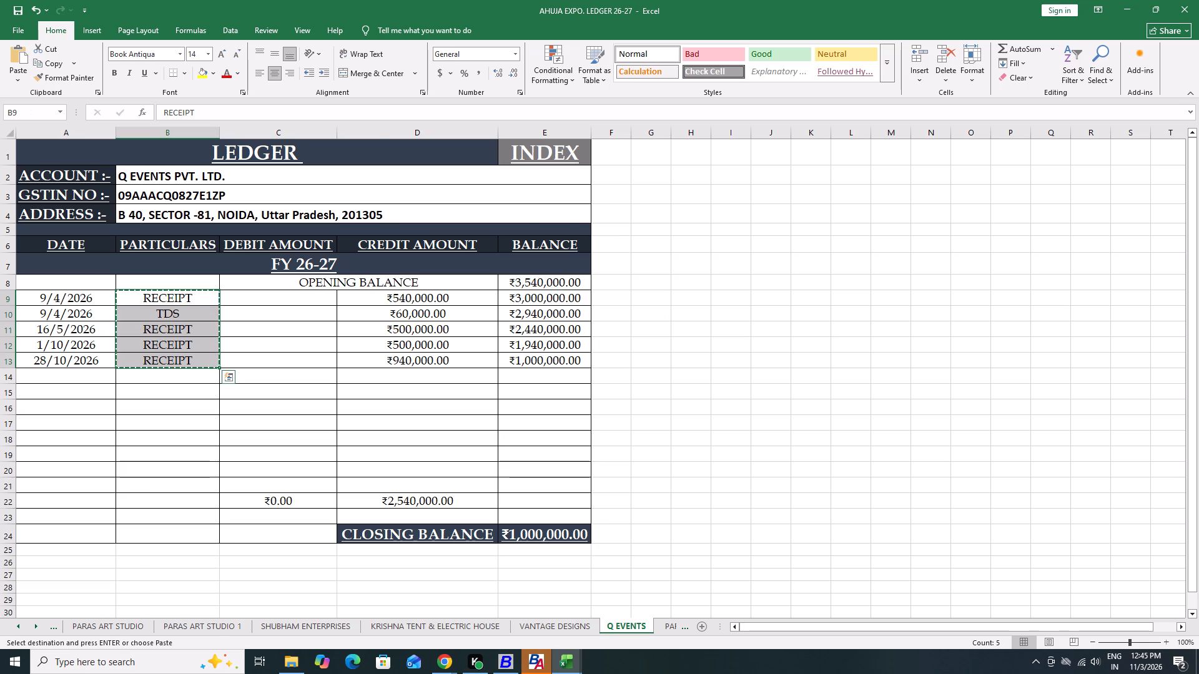
key("Down")
key("Up")
key("Down")
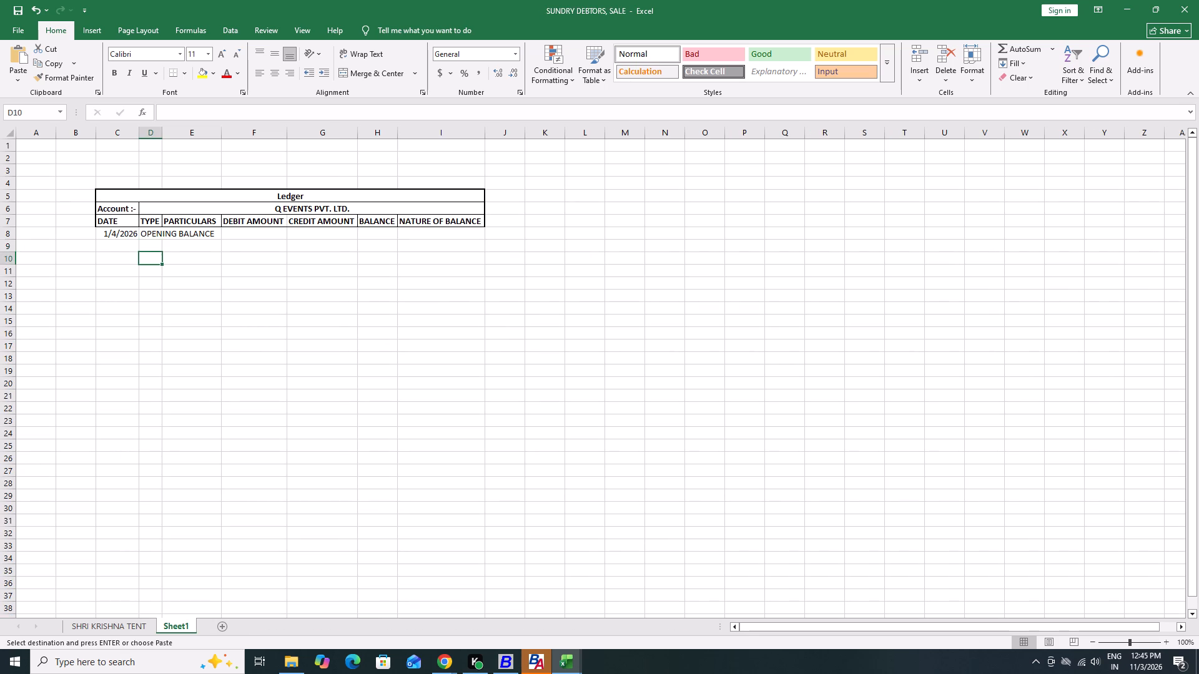
key("Up")
key("ctrl+v")
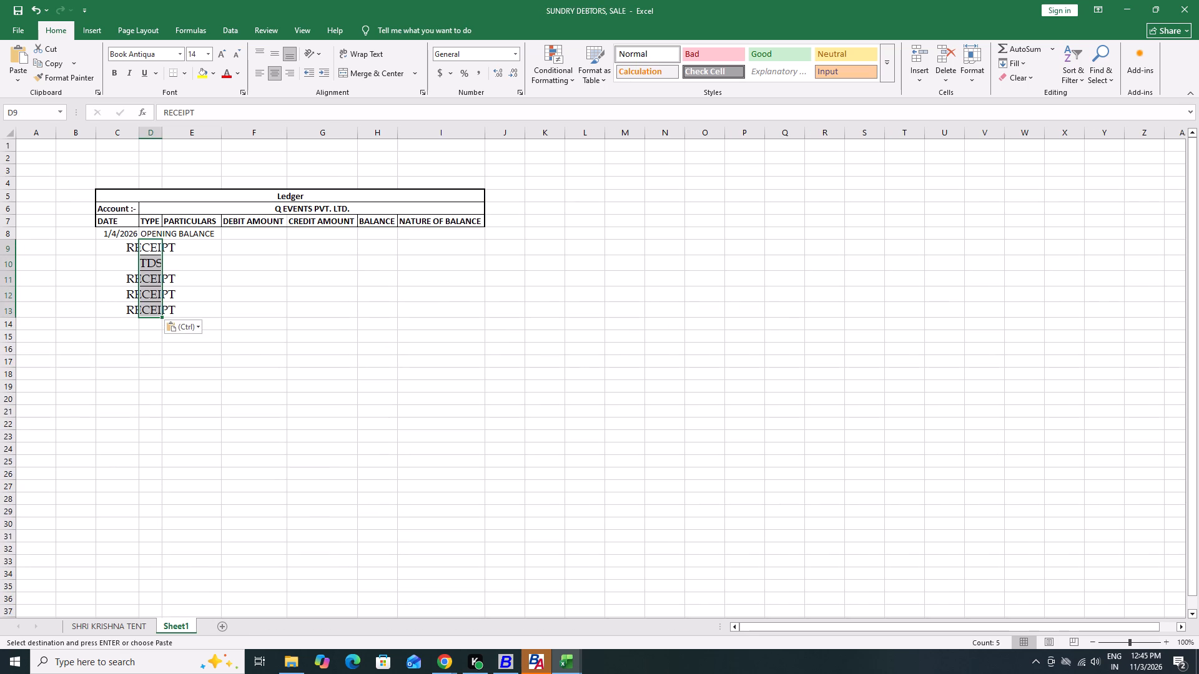
AutoFit the width of column D to the pasted entries and the OPENING BALANCE text.
key("alt+h")
type("OI")
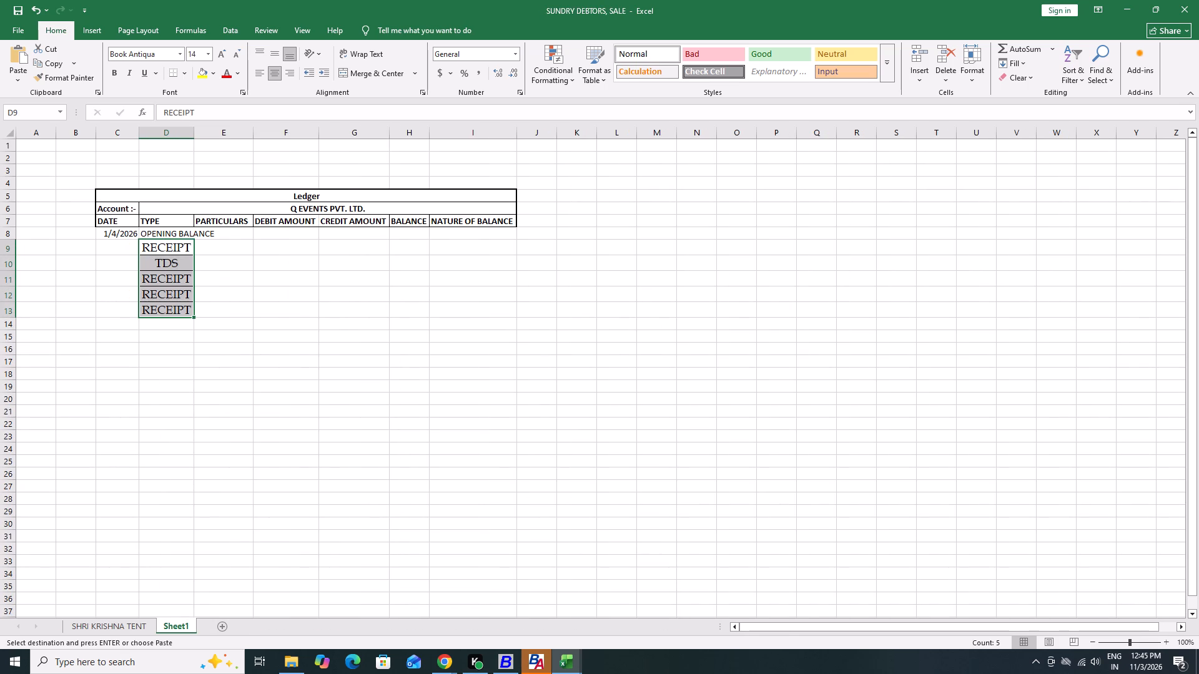
key("Up")
key("ctrl+y")
key("Right")
key("Right")
key("Left")
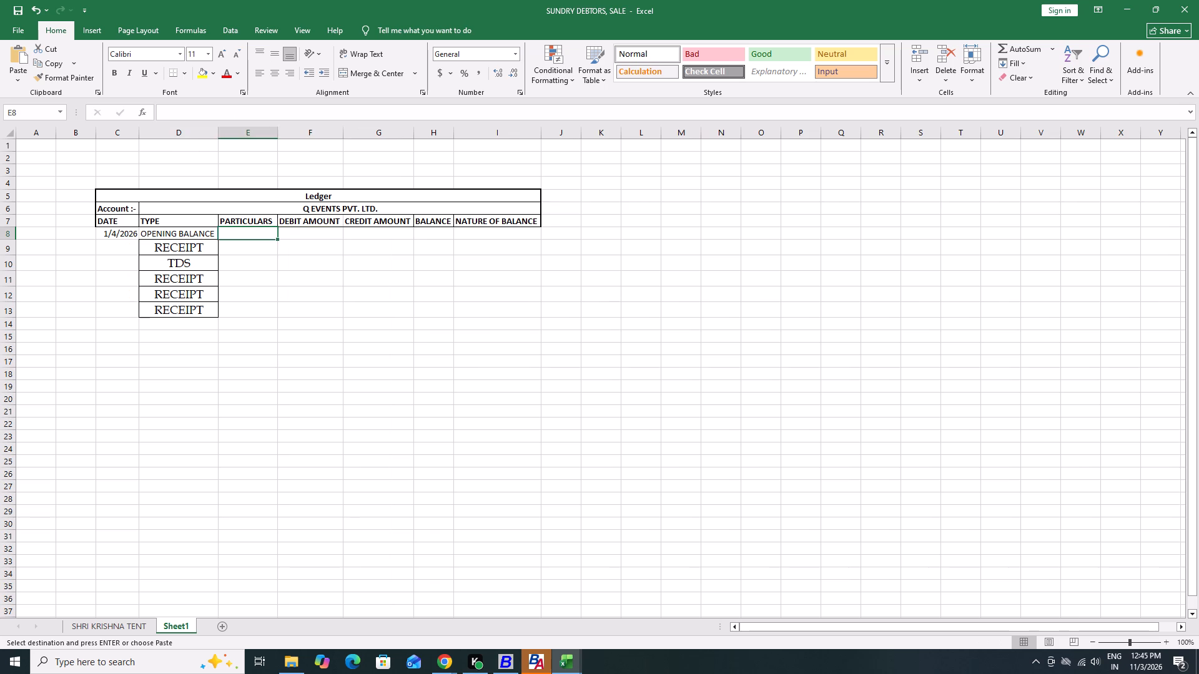
key("Left")
key("Right")
key("Left")
Copy the dates A9:A13 from the Q EVENTS sheet and paste them into Sheet1's DATE column, starting at C9.
key("Left")
key("Down")
key("alt+Tab")
key("Left")
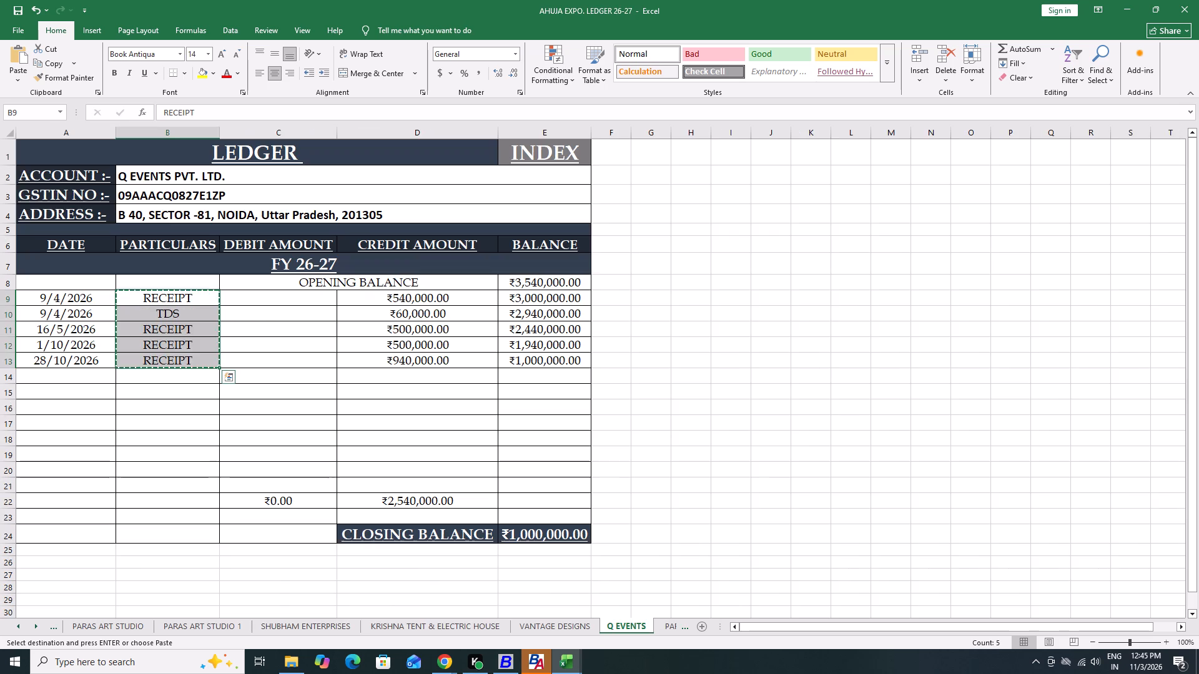
key("Escape")
key("ctrl+shift+Down")
key("ctrl+c")
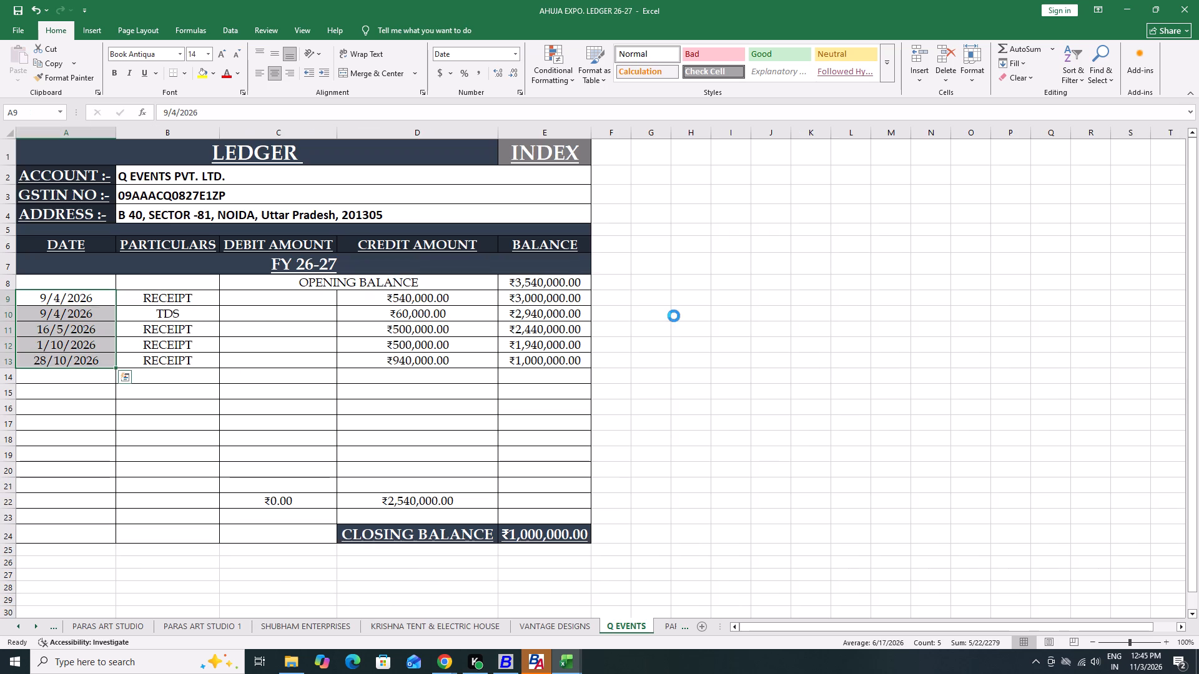
key("alt+Tab")
key("ctrl+v")
key("Escape")
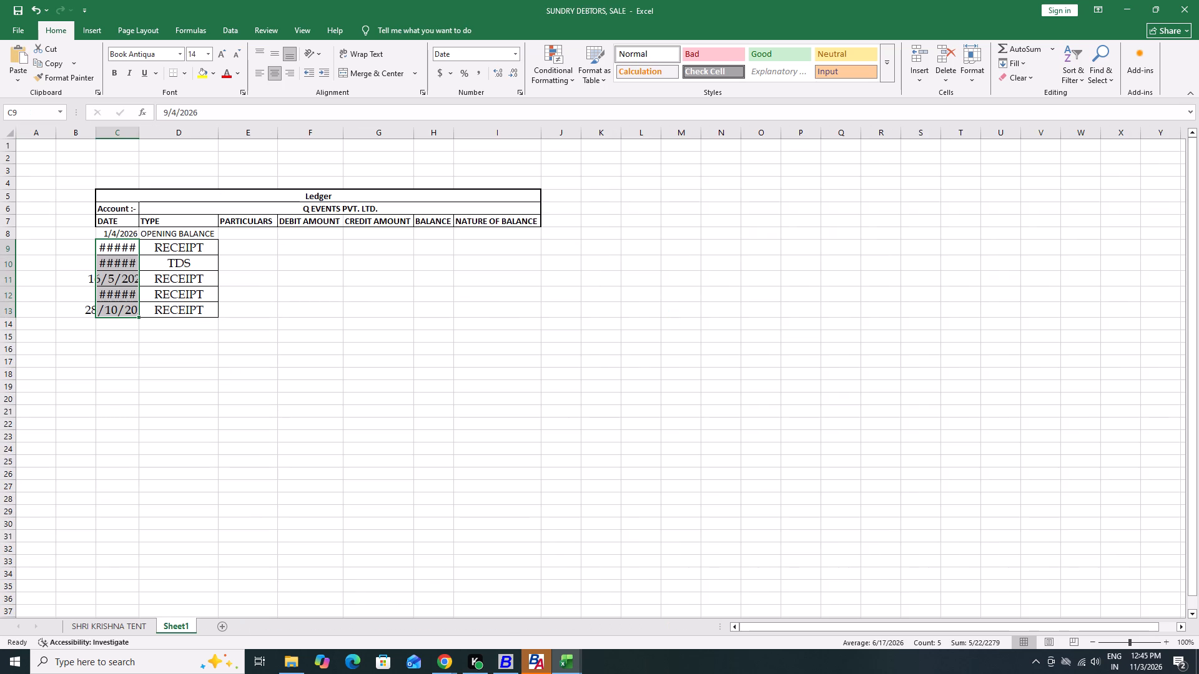
AutoFit the width of column C to the pasted dates.
type("HOI")
Copy the credit amounts D9:D13 from the Q EVENTS sheet into Sheet1's CREDIT AMOUNT column, starting at G9.
key("Right")
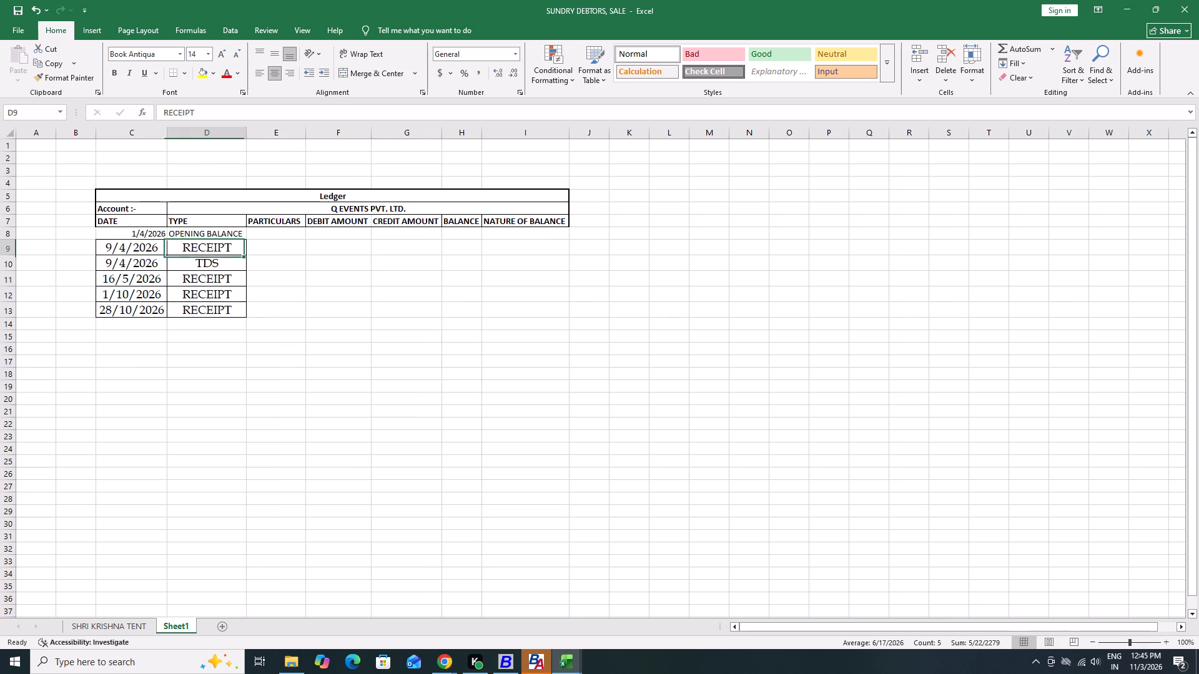
key("Right")
key("Right")
key("Up")
key("Right")
key("Down")
key("Left")
key("Left")
key("Right")
key("Right")
key("alt+Tab")
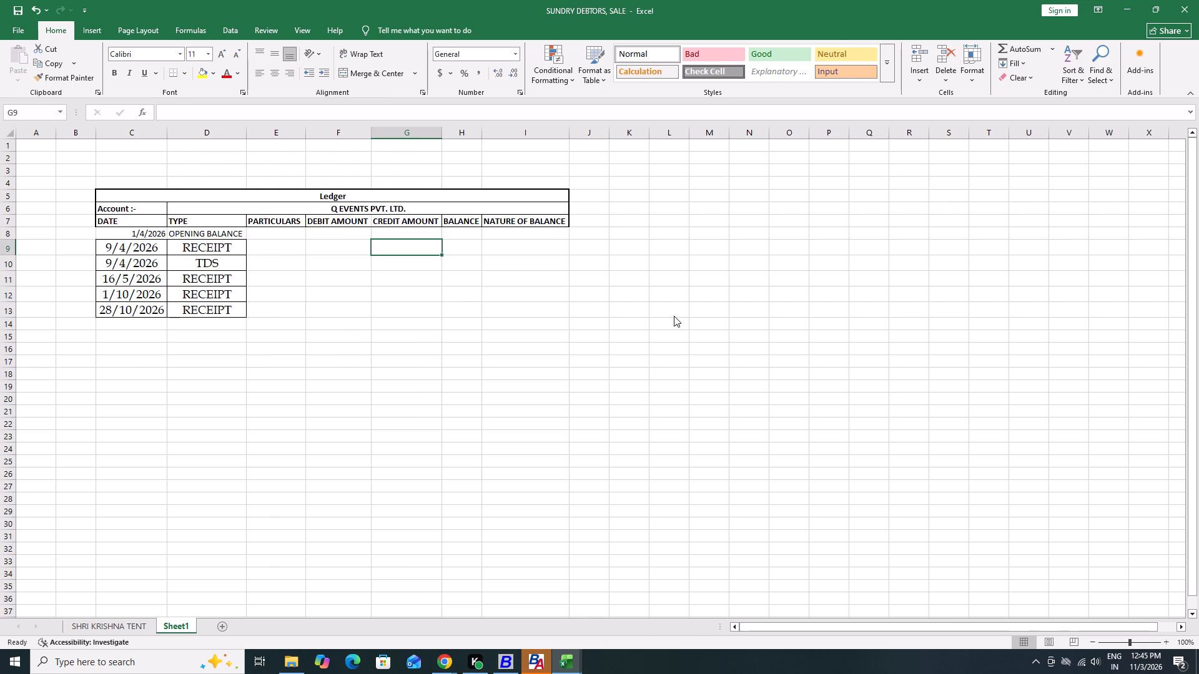
key("Right")
key("Up")
key("Right")
key("Down")
key("Right")
key("Right")
key("Left")
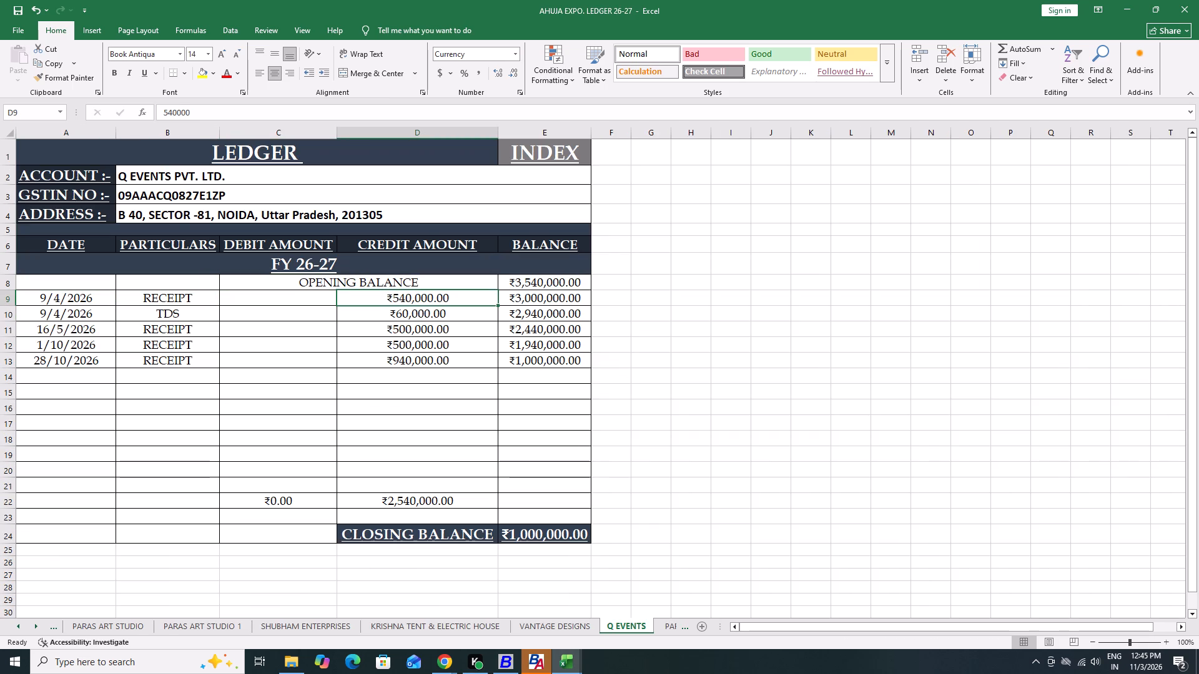
key("ctrl+shift+Down")
key("ctrl+c")
key("alt+Tab")
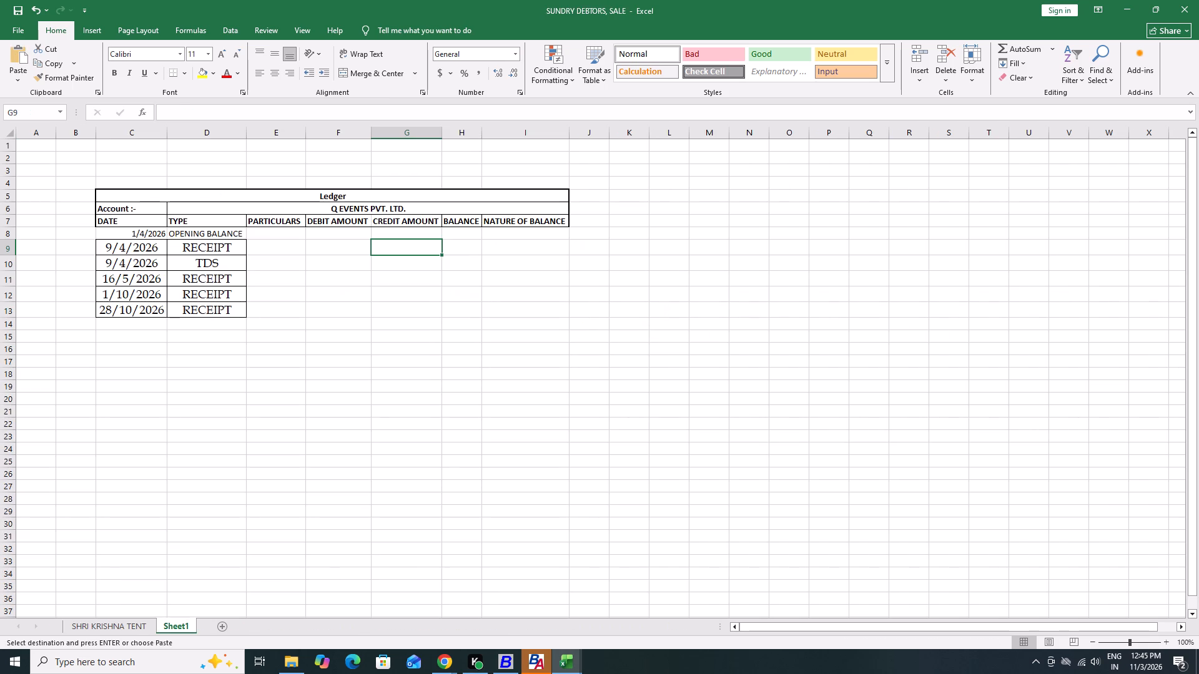
key("ctrl+v")
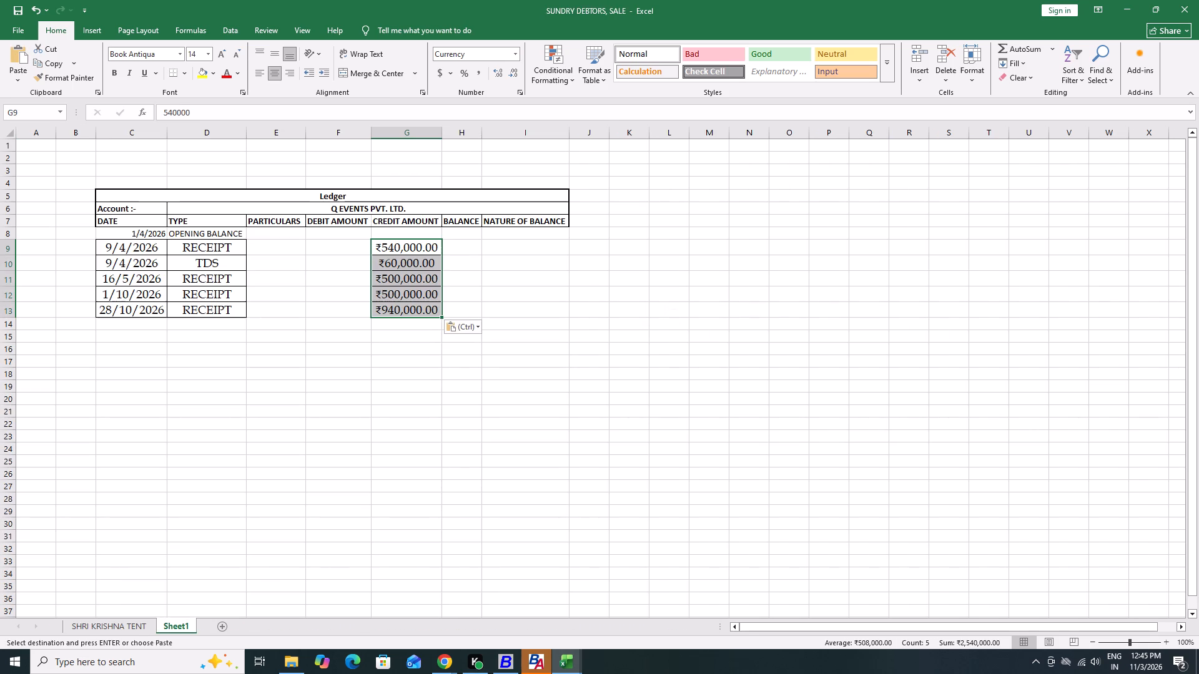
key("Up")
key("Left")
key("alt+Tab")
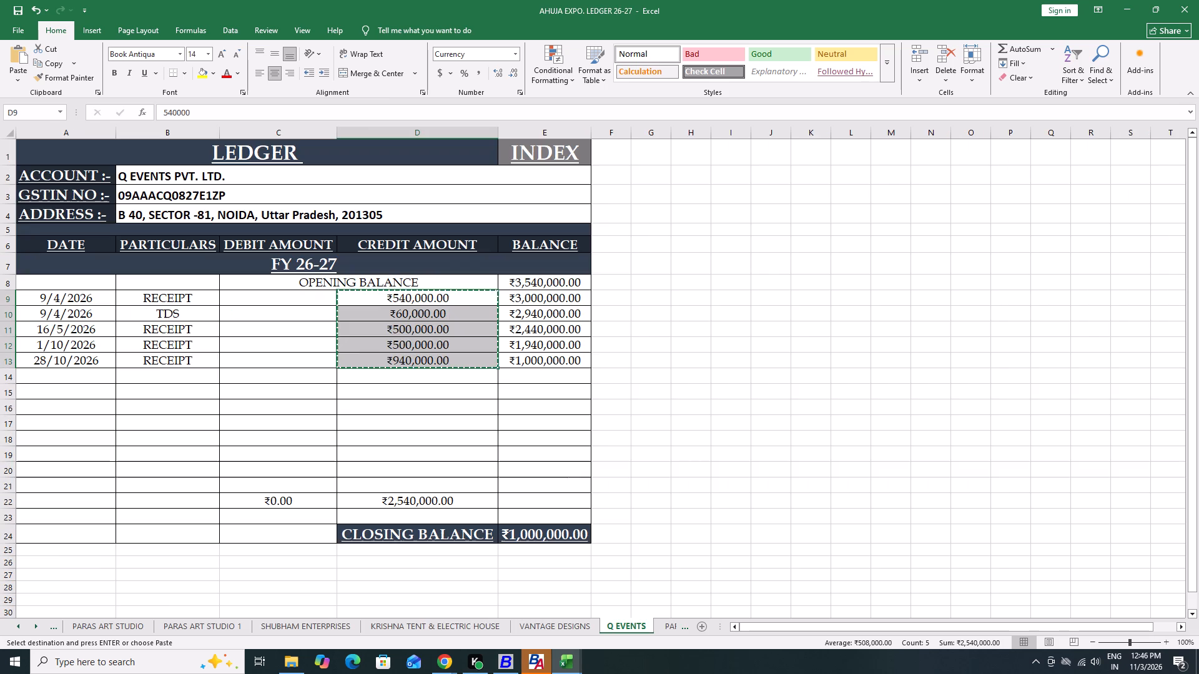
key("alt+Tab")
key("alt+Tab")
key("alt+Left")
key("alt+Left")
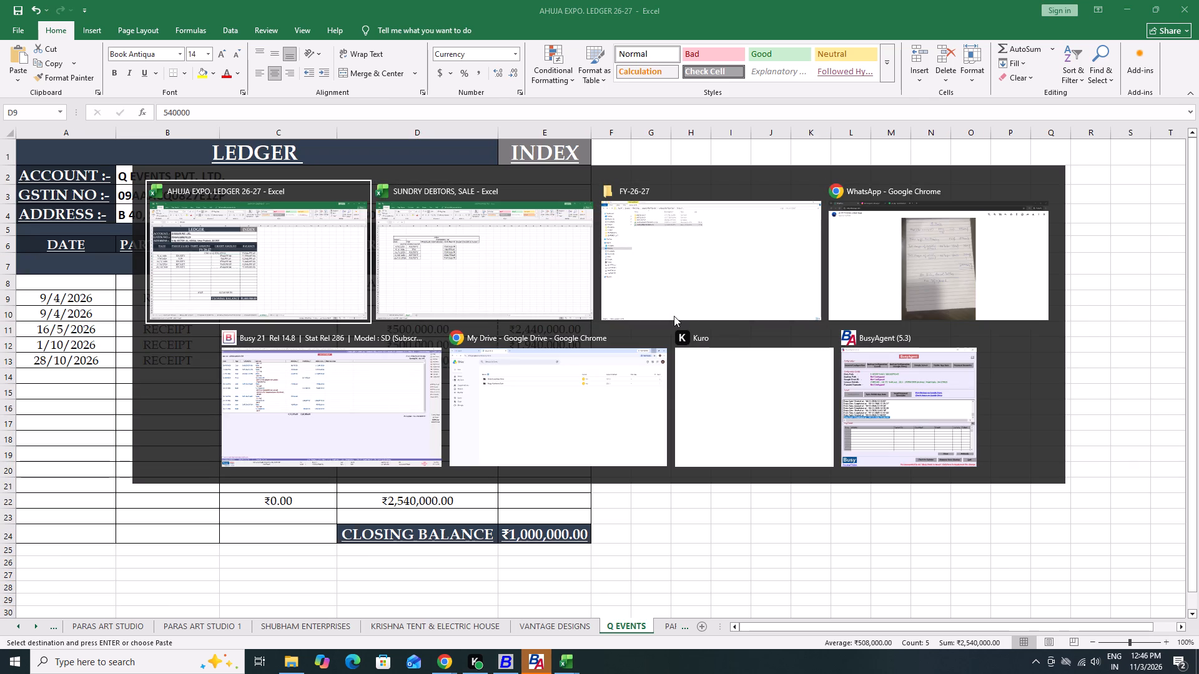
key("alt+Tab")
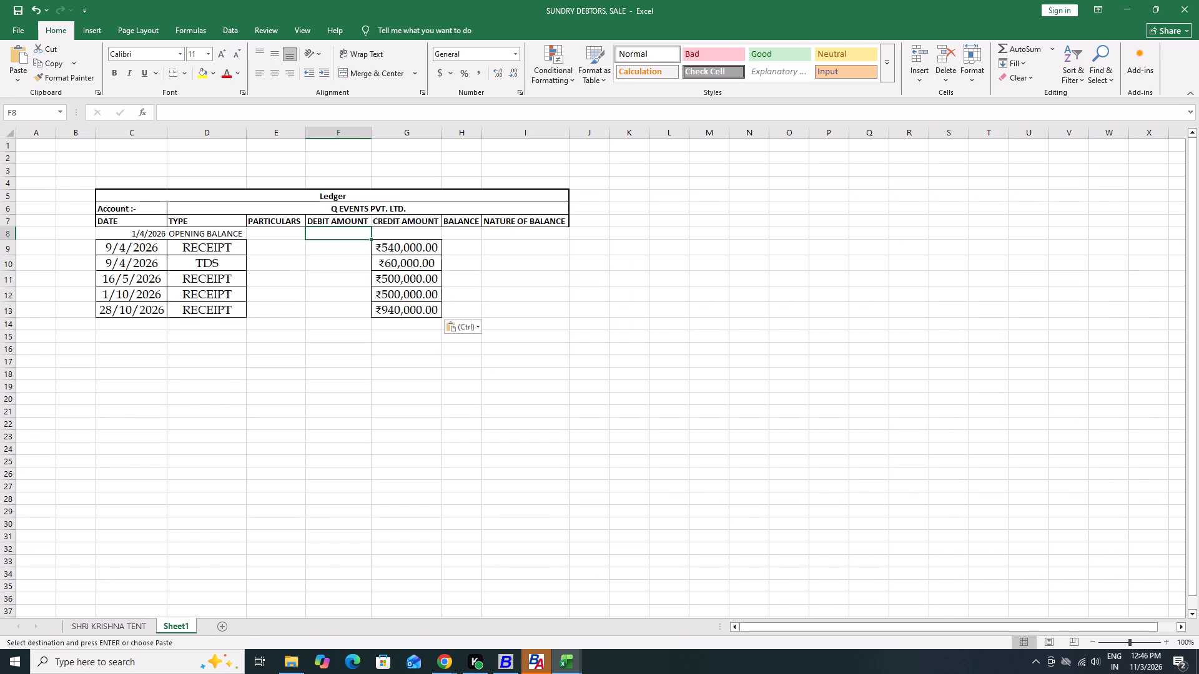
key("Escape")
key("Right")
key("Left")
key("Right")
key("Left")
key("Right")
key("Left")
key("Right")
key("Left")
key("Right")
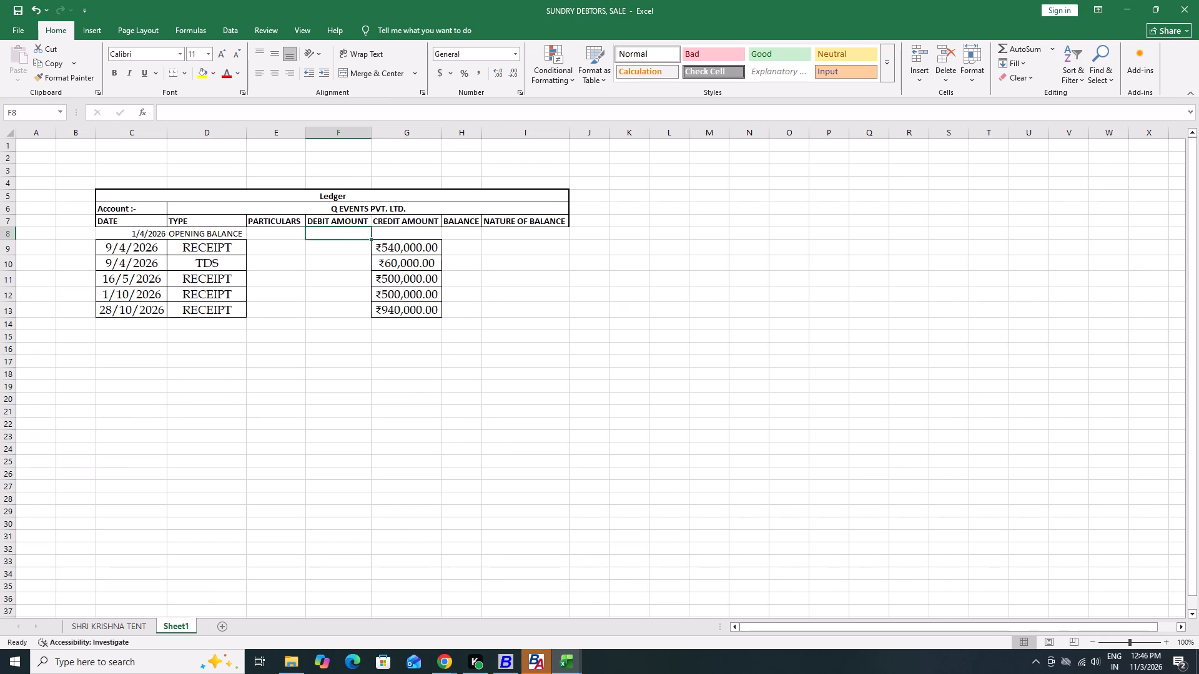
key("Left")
Copy the opening balance in E8 of the Q EVENTS sheet and paste it into Sheet1's BALANCE column at H8.
key("Right")
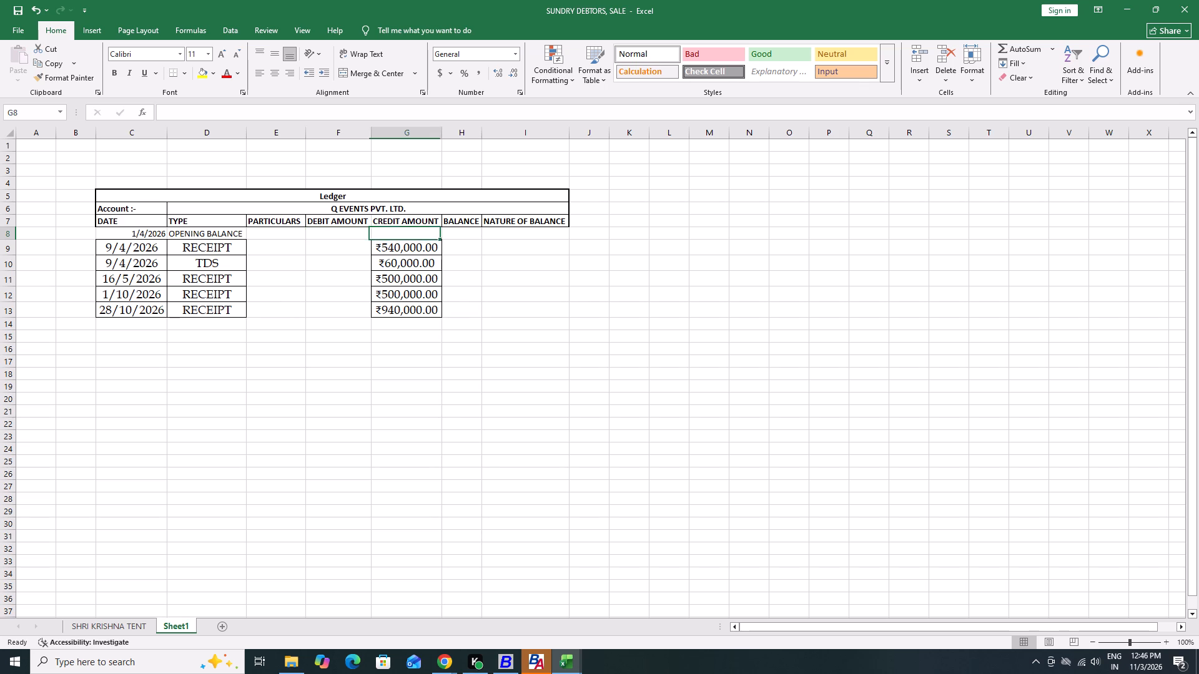
key("Right")
key("alt+Tab")
key("Right")
key("Up")
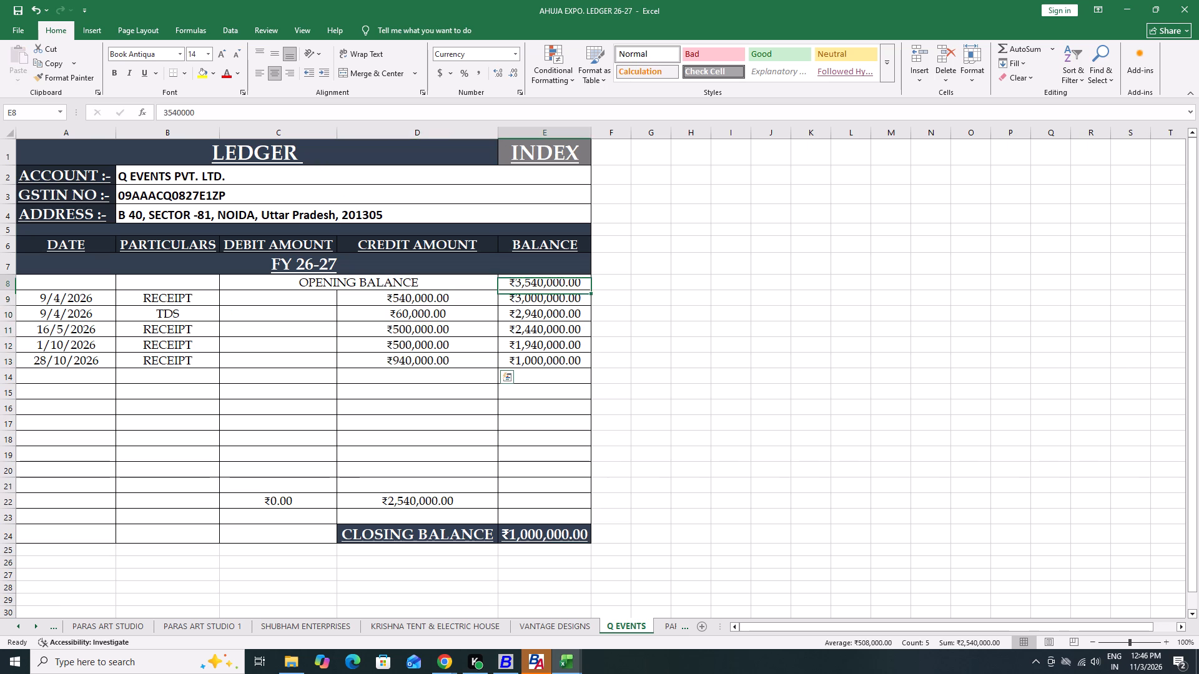
key("ctrl+c")
key("alt+Tab")
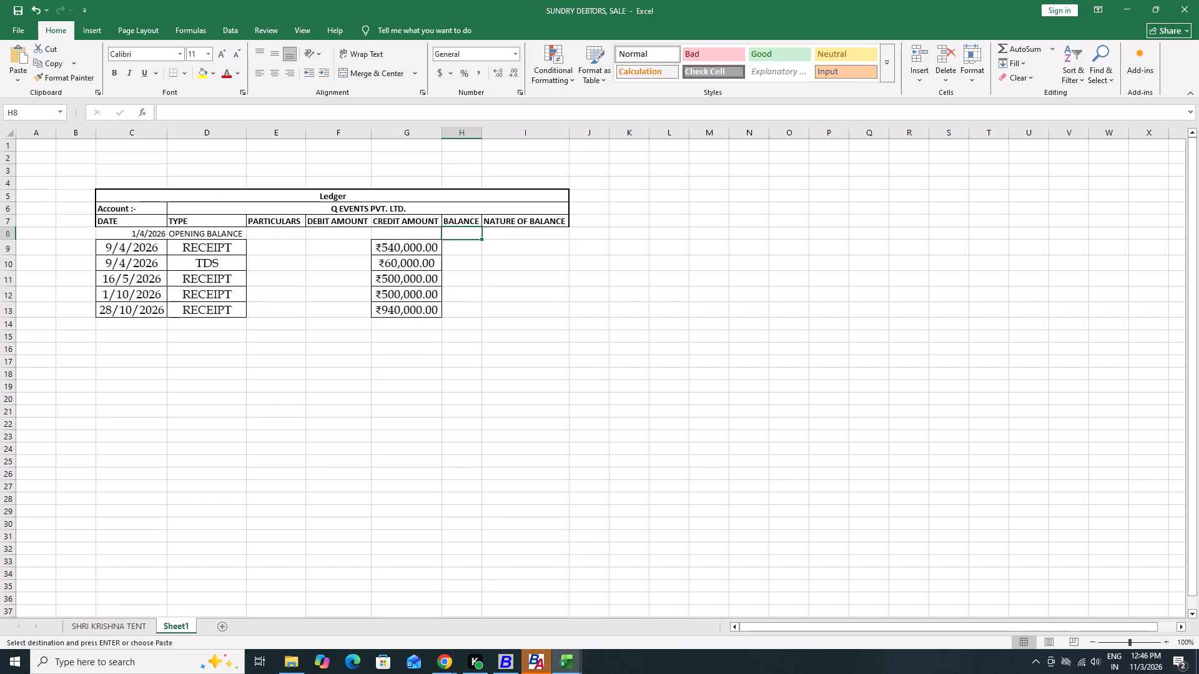
key("ctrl+v")
AutoFit the width of column H to the pasted opening balance.
key("alt+h")
type("OI")
key("Escape")
Enter DR. as the NATURE OF BALANCE for the opening balance row, in I8.
key("Right")
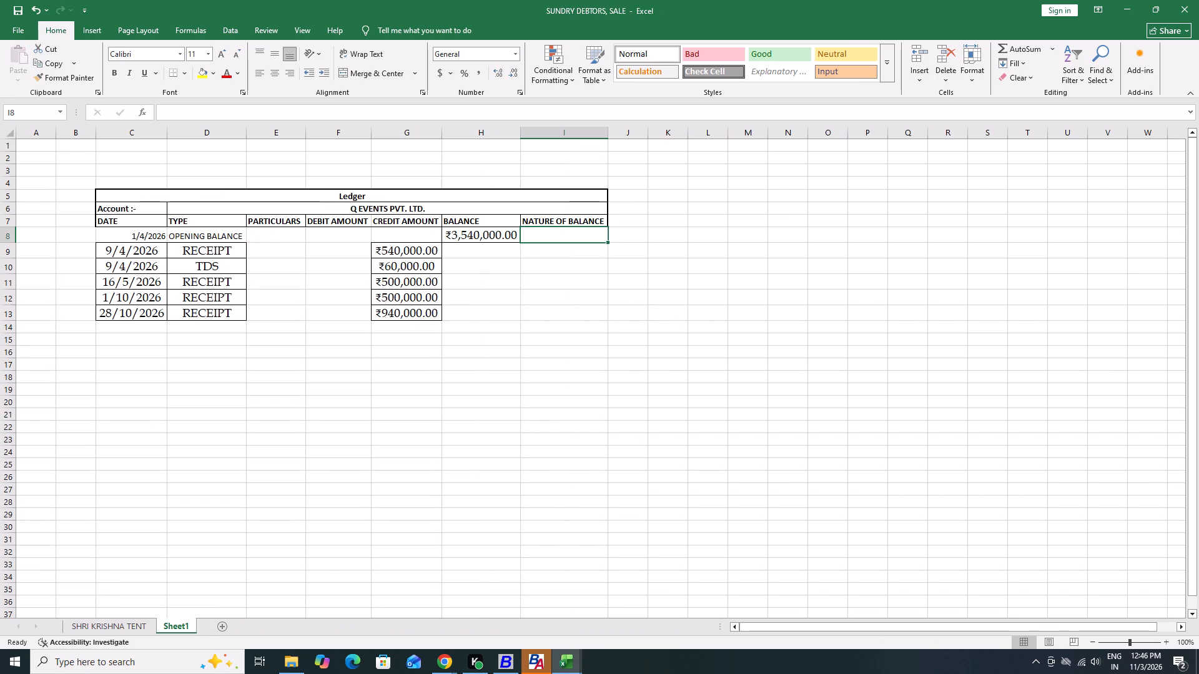
type("DR")
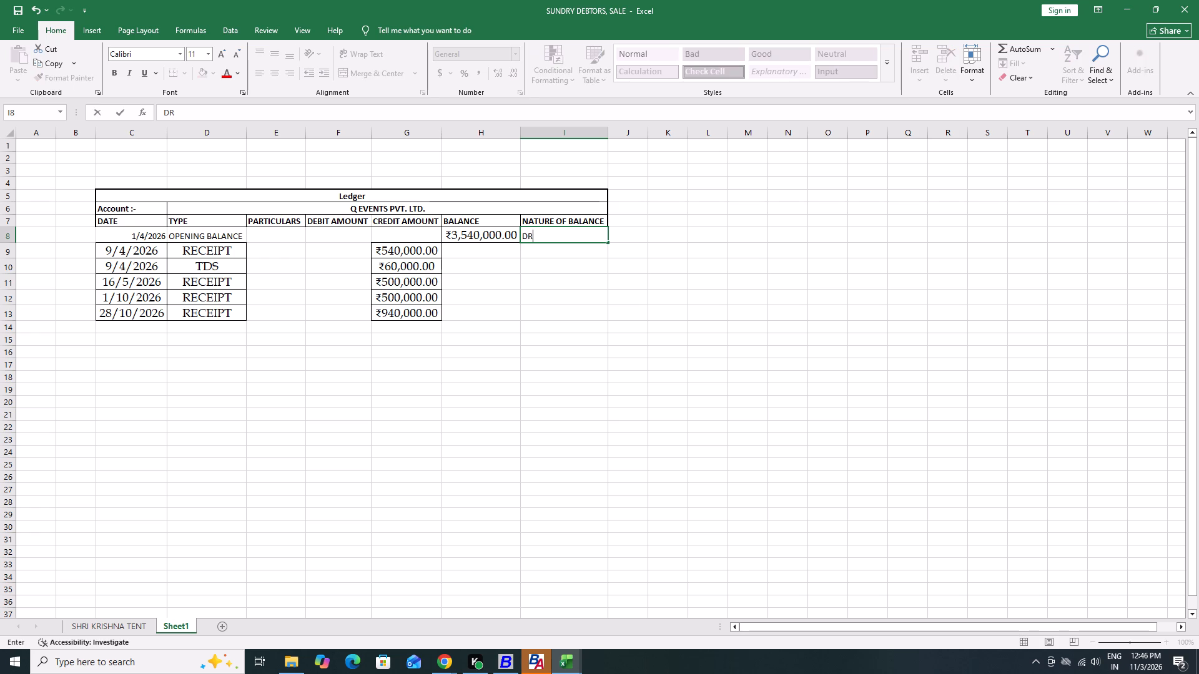
key("Escape")
key("alt+Tab")
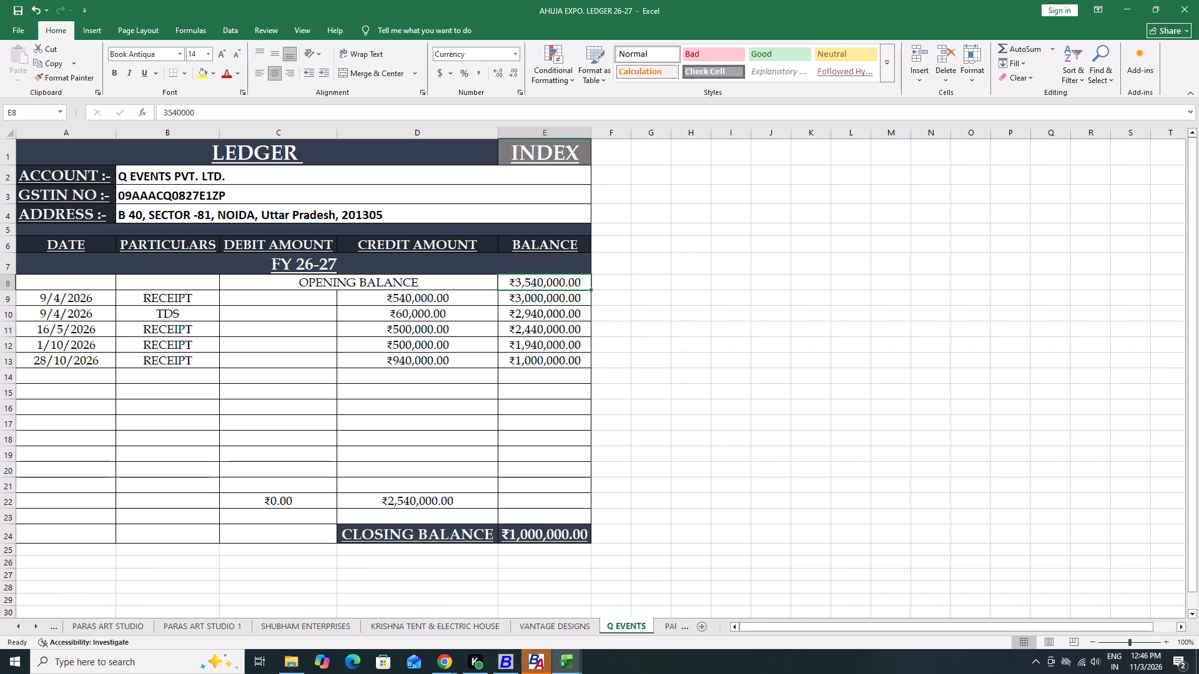
key("alt+Tab")
type("DR")
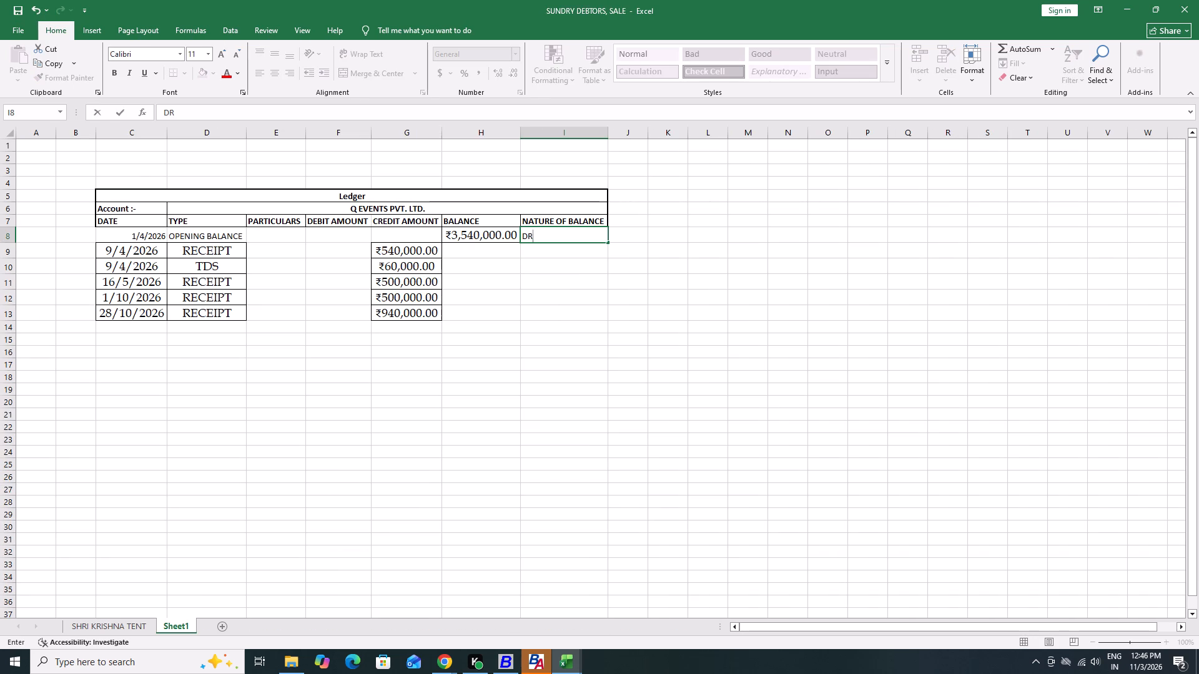
key("period")
key("Return")
Enter the running balance formula =H8-G9 in H9, subtracting the first credit amount from the opening balance.
key("Up")
key("Down")
key("Left")
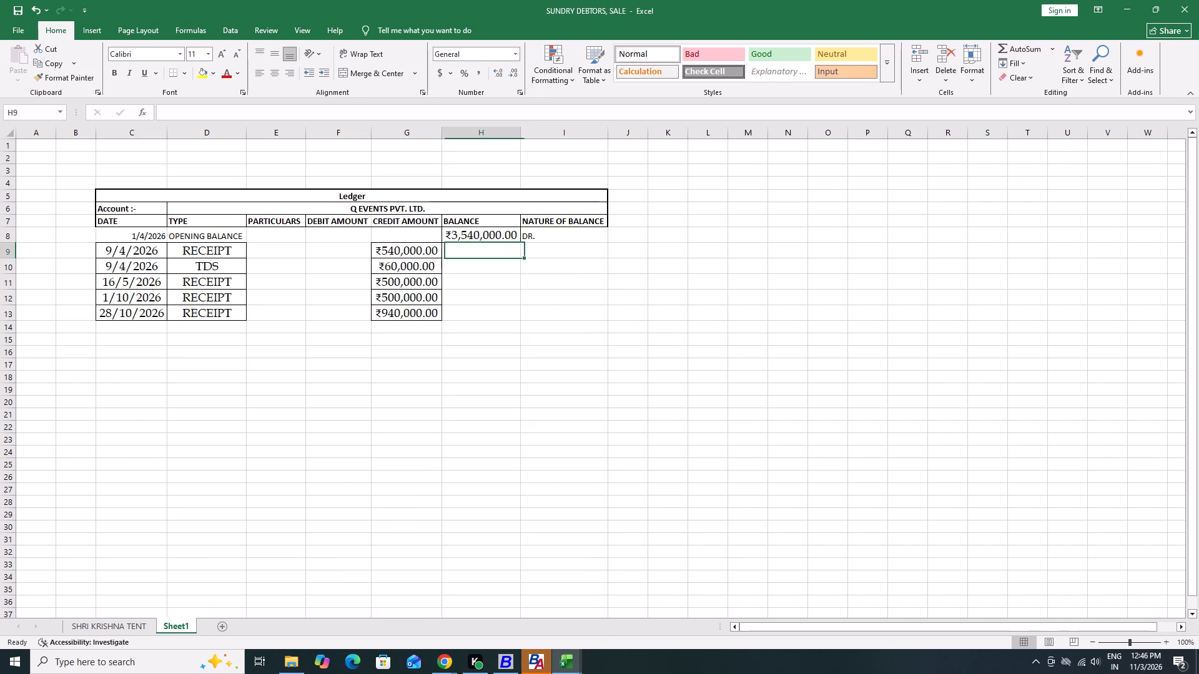
key("Left")
key("Up")
key("Left")
key("Left")
key("Left")
key("Left")
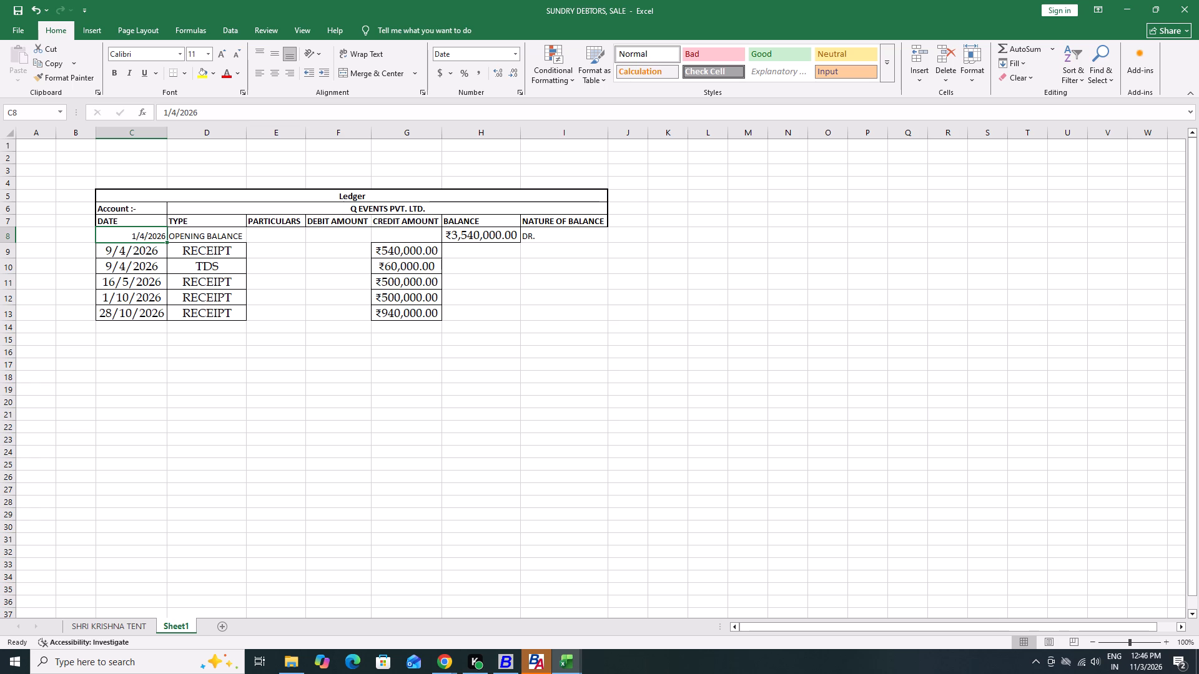
key("Right")
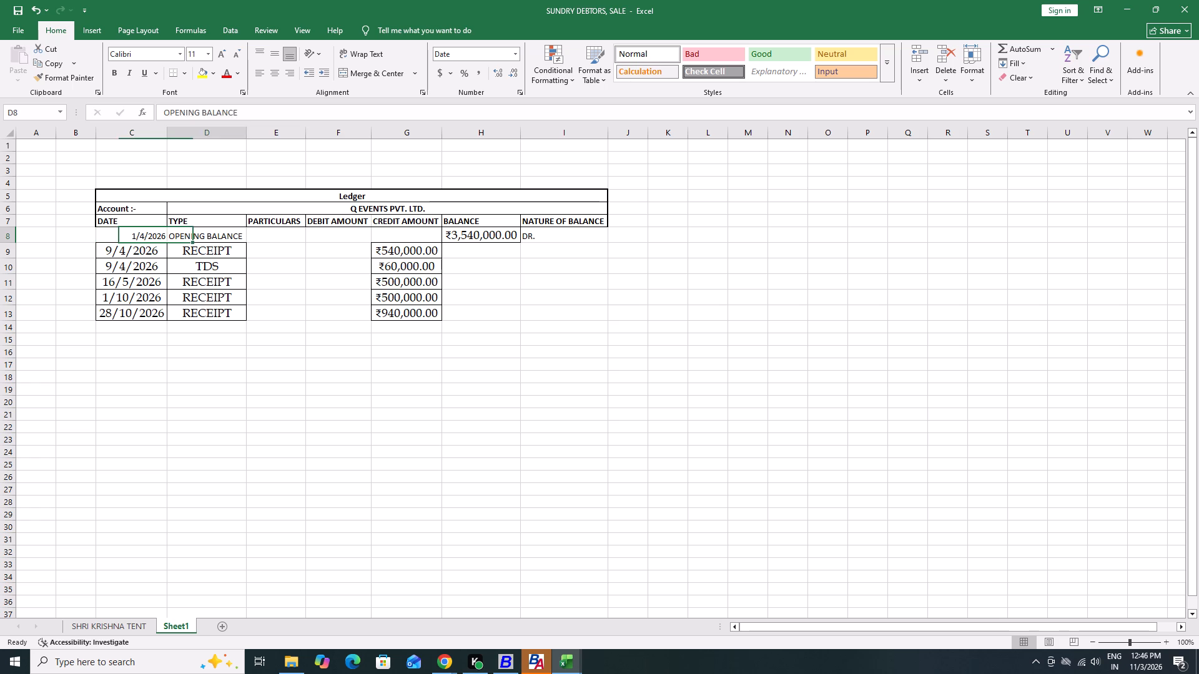
key("Right")
key("Right")
key("Right")
key("Down")
key("Right")
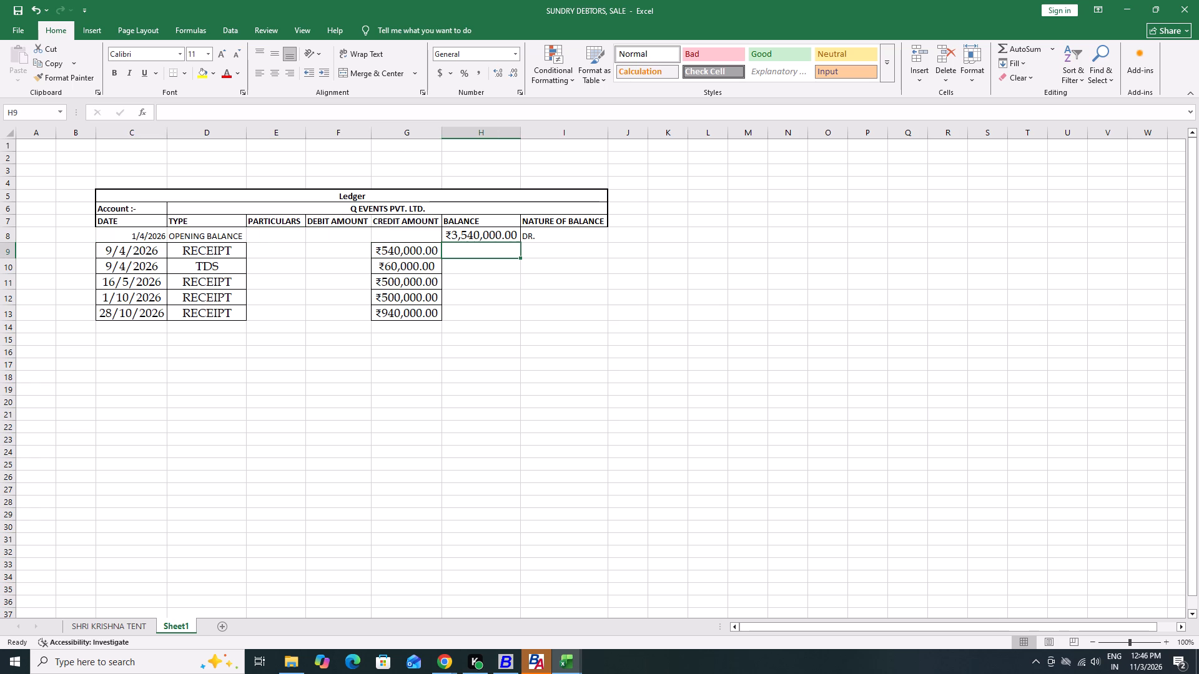
key("equal")
key("Up")
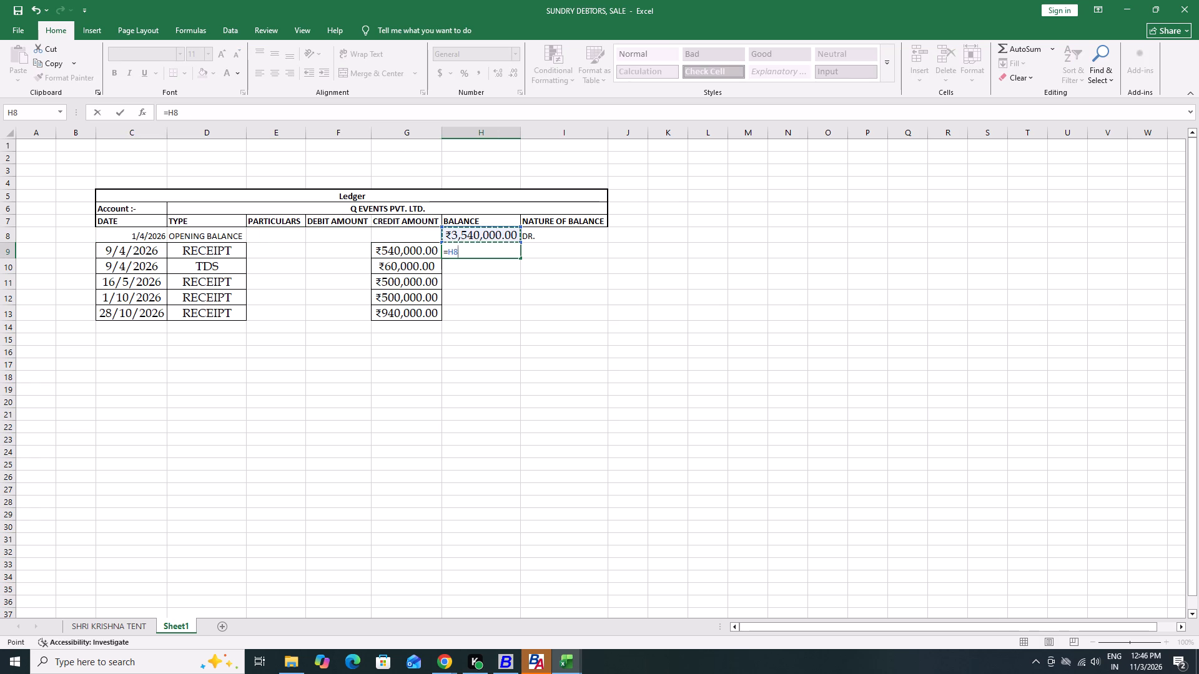
key("minus")
key("Left")
key("Return")
Fill the balance formula from H9 down through H13 for the remaining receipt and TDS entries.
key("Up")
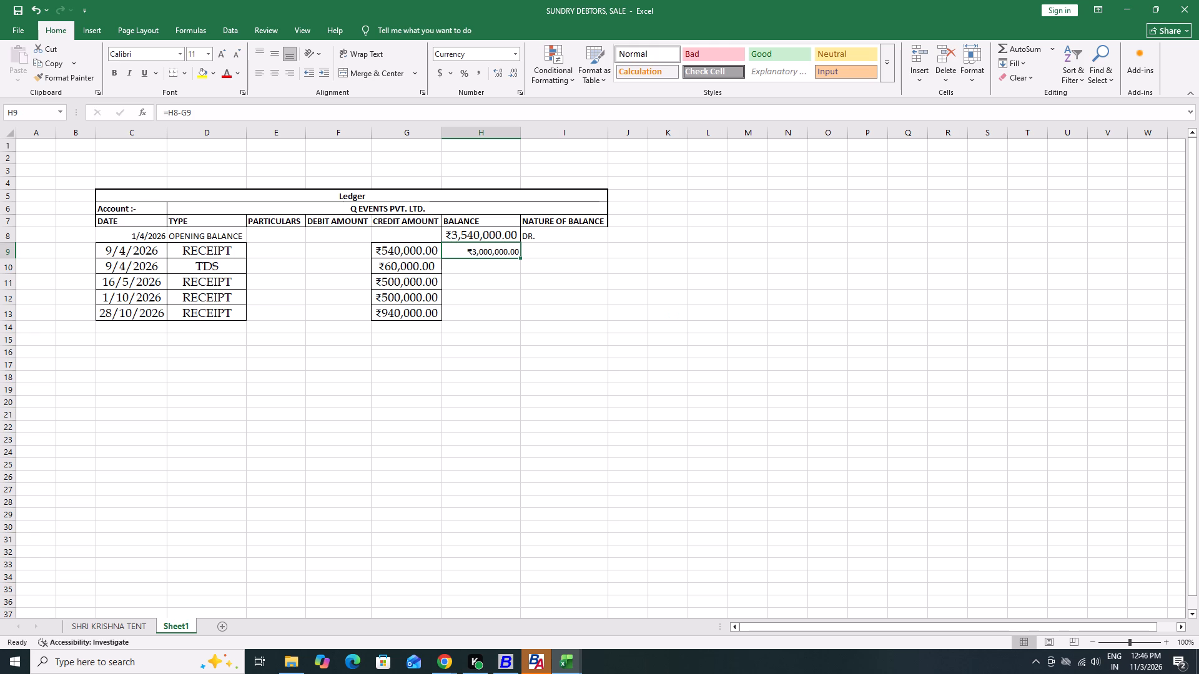
key("shift+Down")
key("shift+Down")
key("shift+Down")
key("shift+Down")
key("ctrl+d")
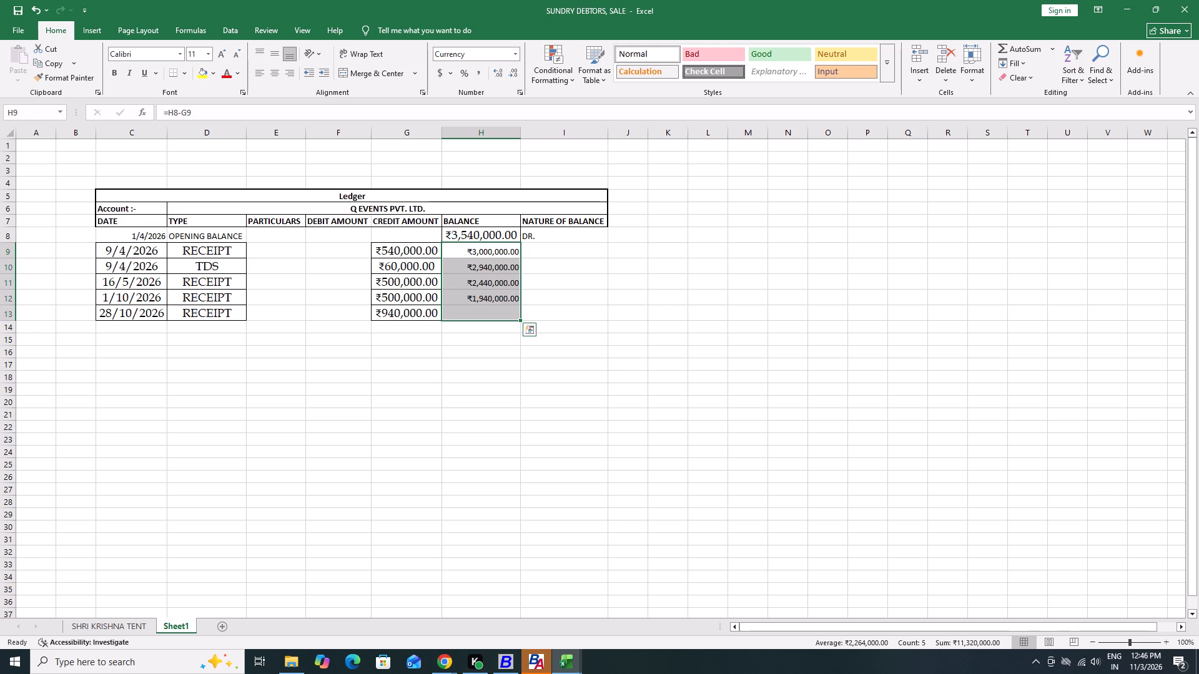
Enter the date 3-11-26 in C14, directly below the last receipt's date.
key("Down")
key("Down")
key("Down")
key("Down")
key("Down")
key("Down")
key("Down")
key("Left")
key("Left")
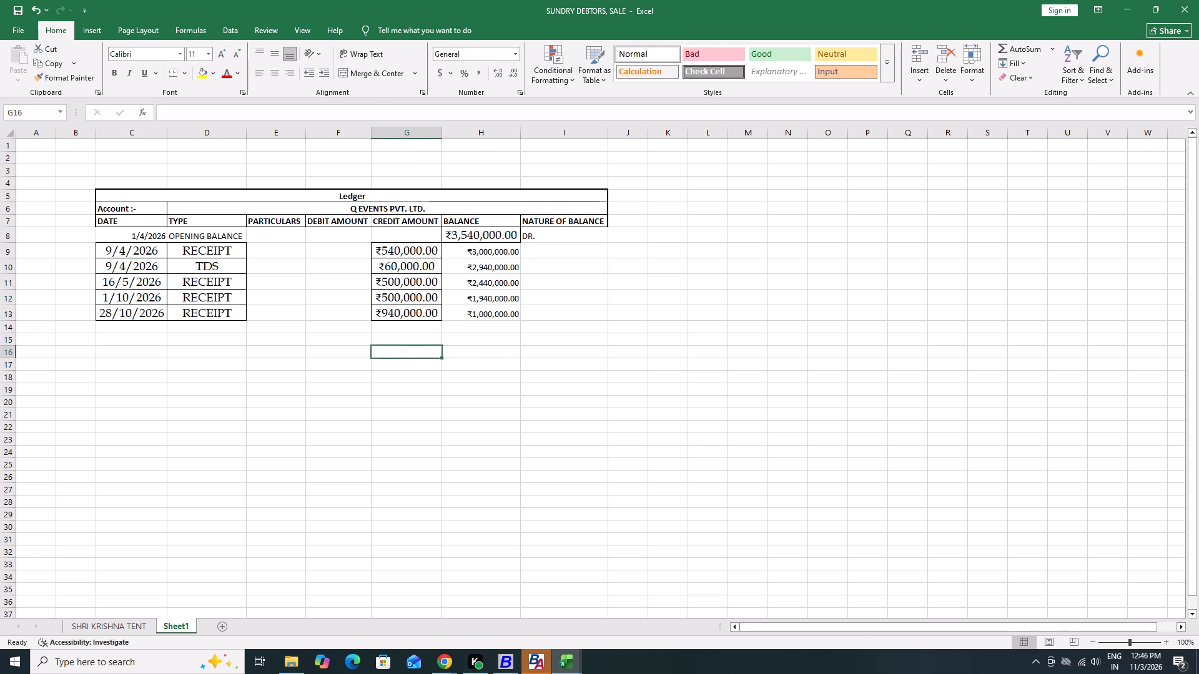
key("Up")
key("Left")
key("Left")
key("Up")
key("Left")
type("3-11-26")
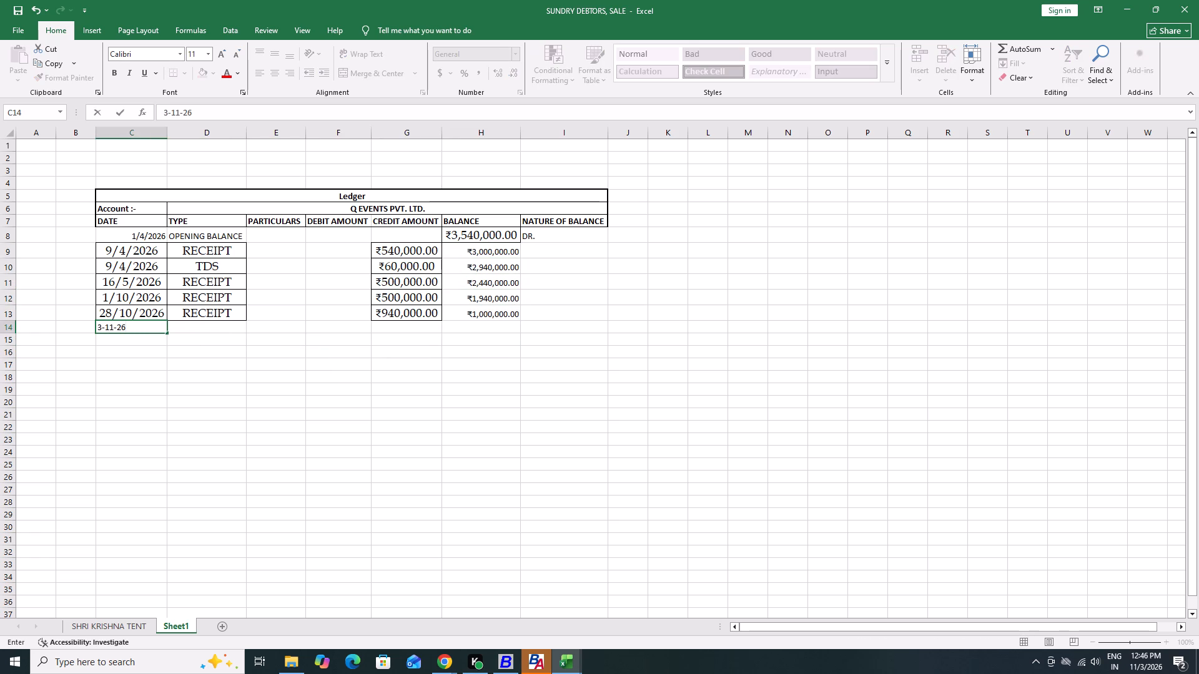
key("Return")
Enter SALES as the TYPE of the new row in D14 and move on to its PARTICULARS cell.
key("Up")
key("Right")
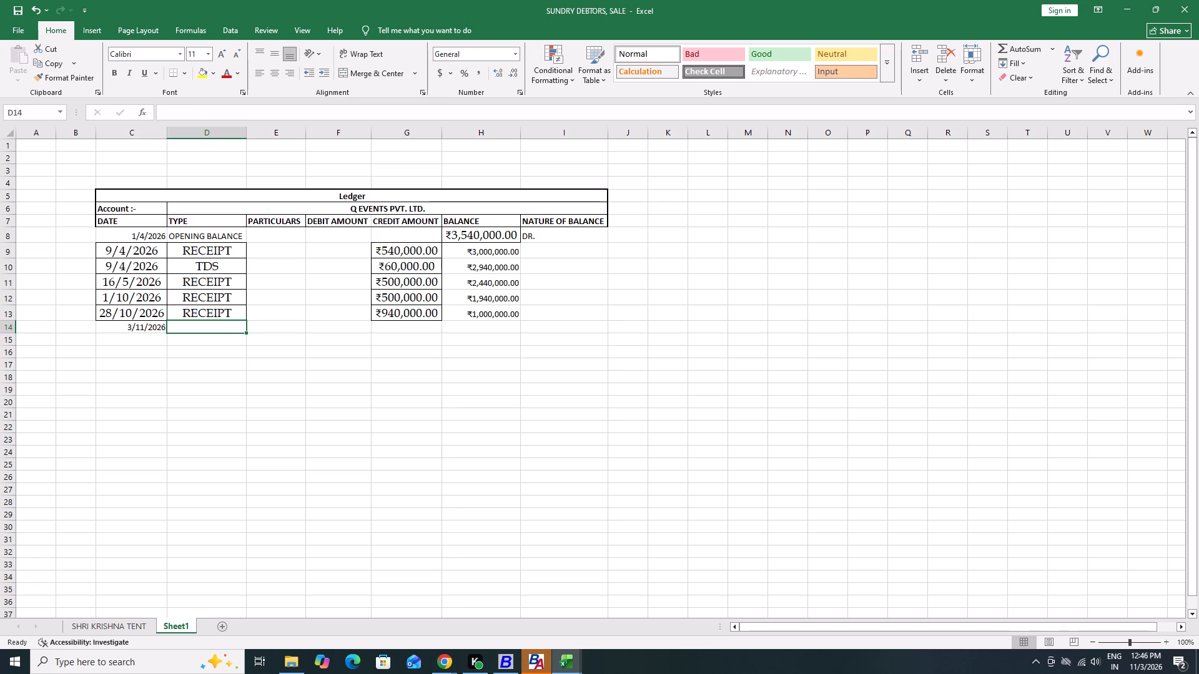
type("SA")
type("LES")
key("Return")
key("Up")
key("Right")
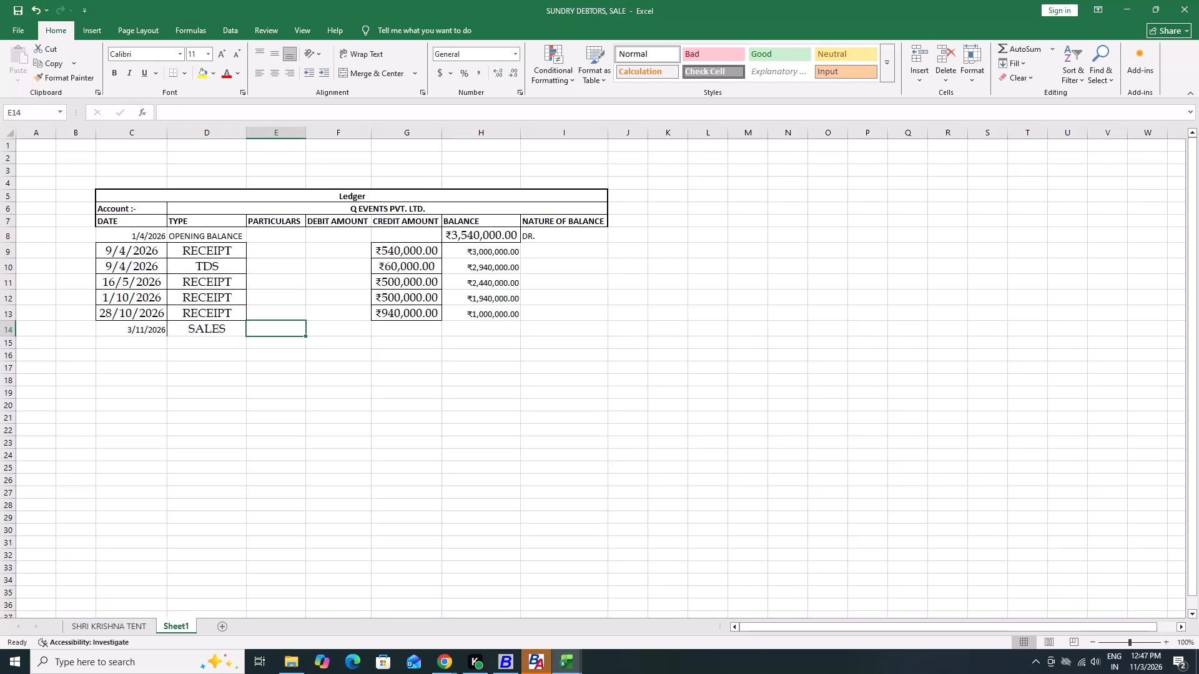
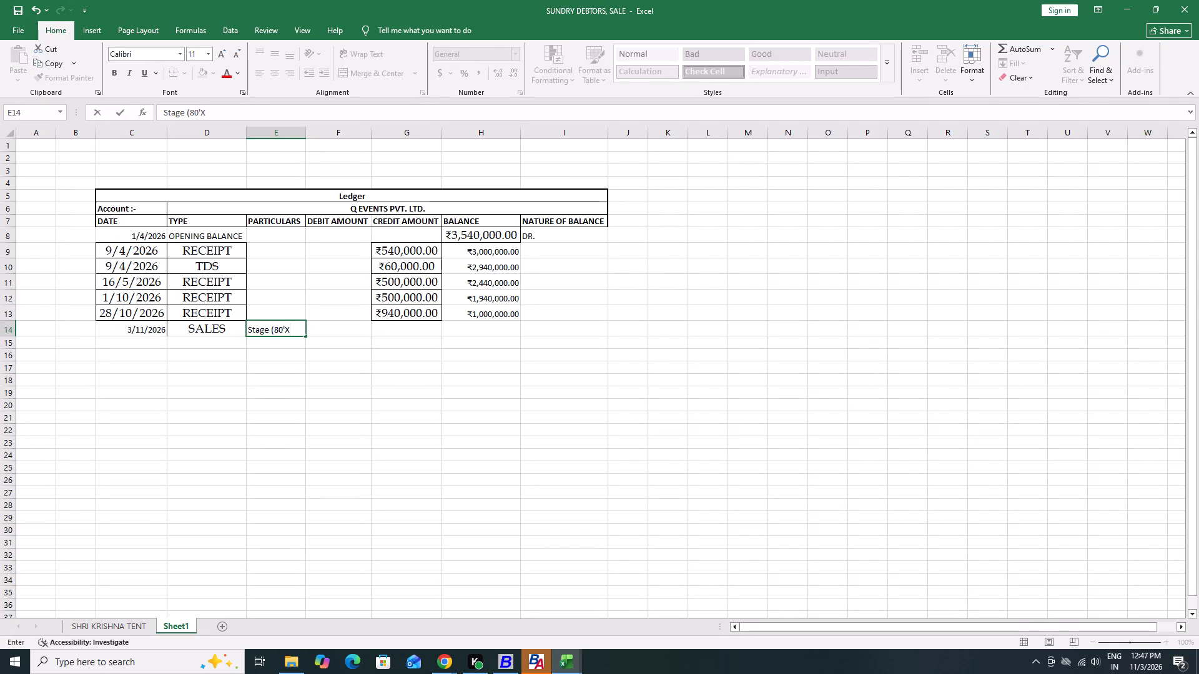
Continue the stage description in E14 with the second dimension so it reads Stage (80'X 24'X.
key("space")
type("24")
key("BackSpace")
key("BackSpace")
type("24'X")
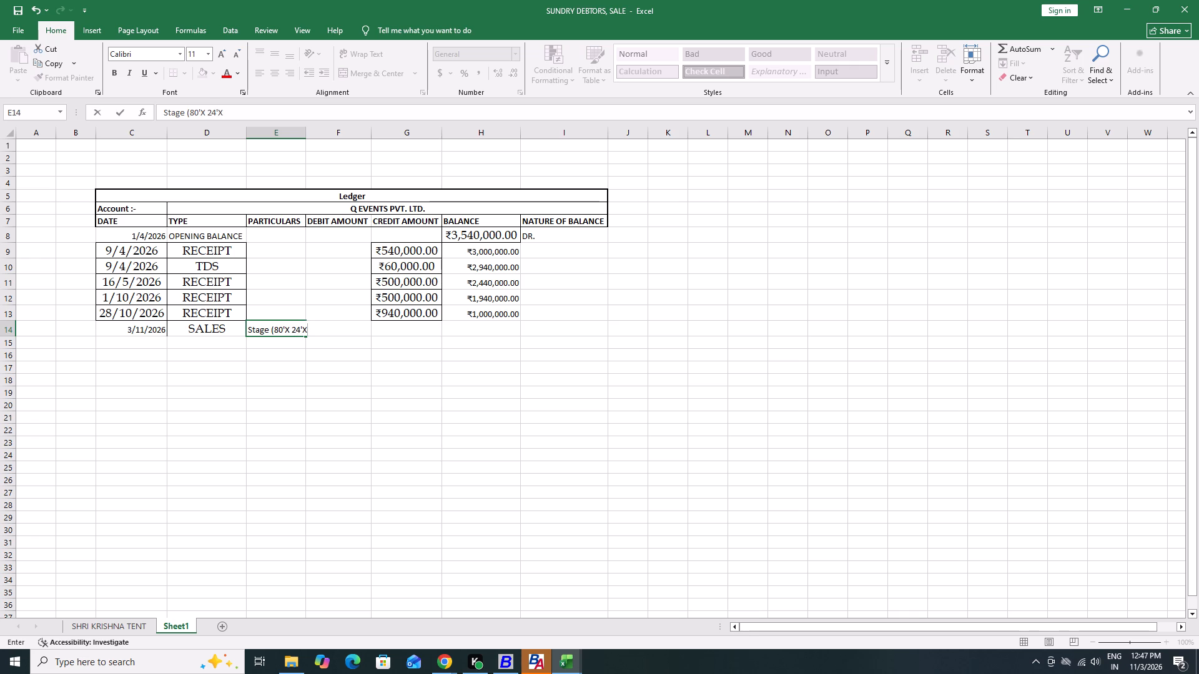
key("space")
key("Left")
key("Left")
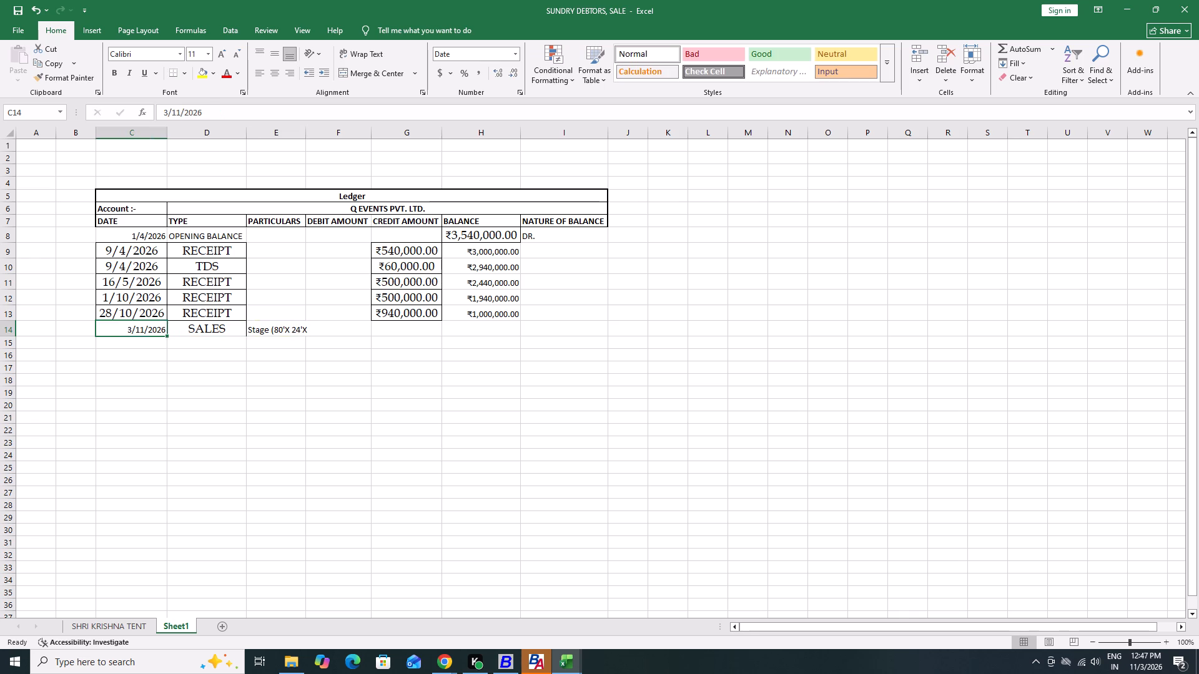
Correct the spacing of the stage dimensions in E14, adding a space between 80' and the first X.
key("Right")
key("Right")
key("F2")
key("Left")
key("Left")
key("Left")
key("Left")
key("Left")
key("Left")
key("Left")
key("Left")
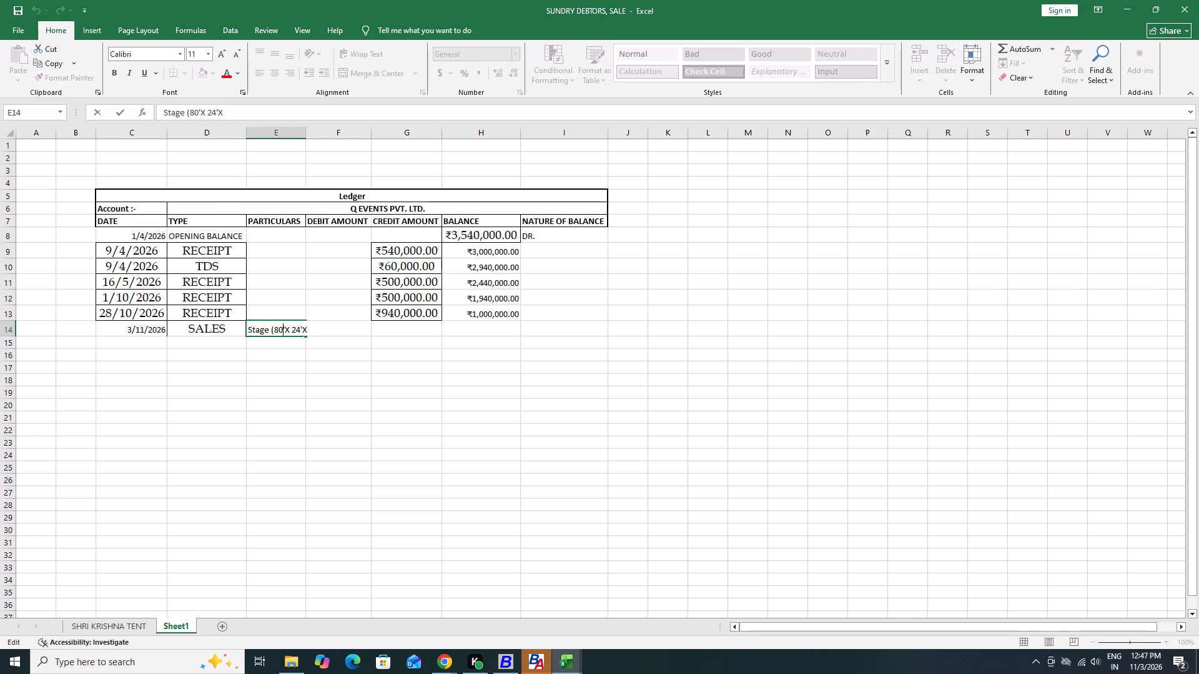
key("Right")
key("space")
key("Right")
key("Right")
key("Right")
key("Right")
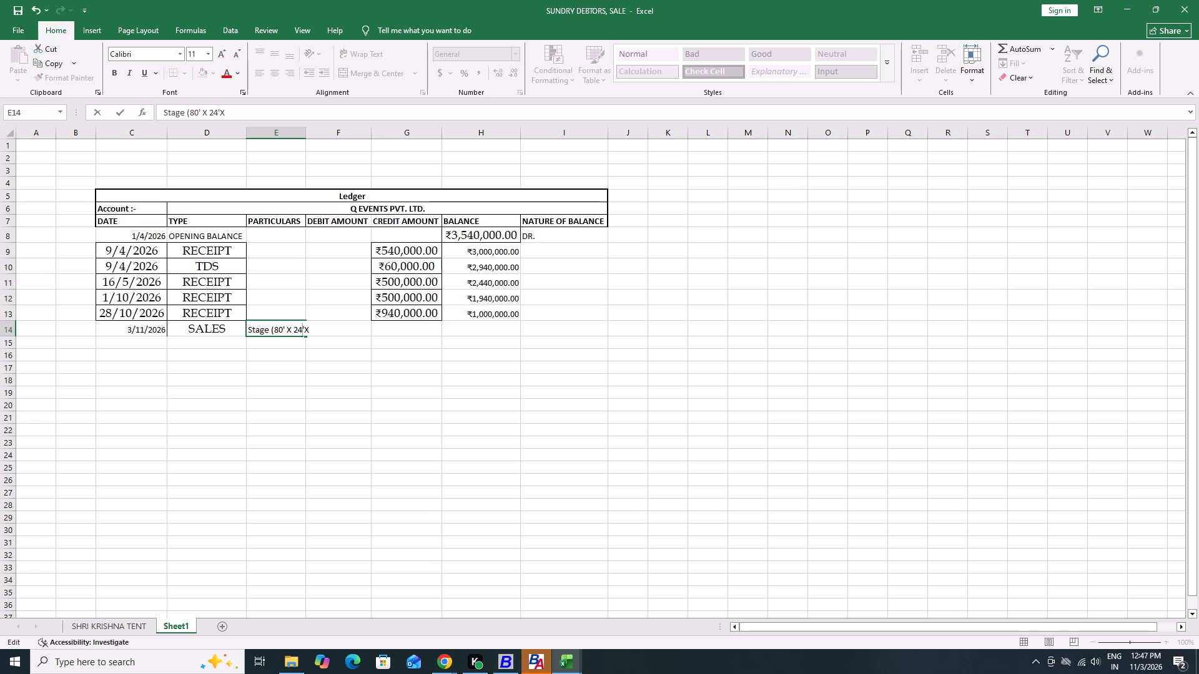
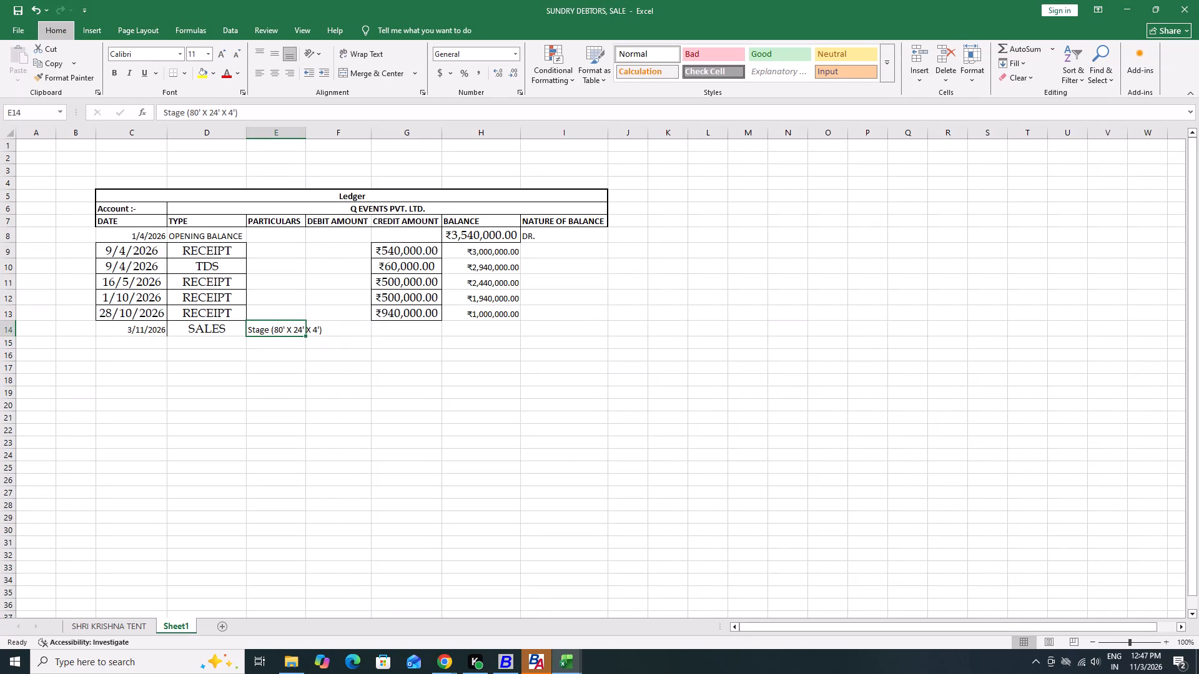
Select cell E15, directly below the stage description in the PARTICULARS column.
key("Down")
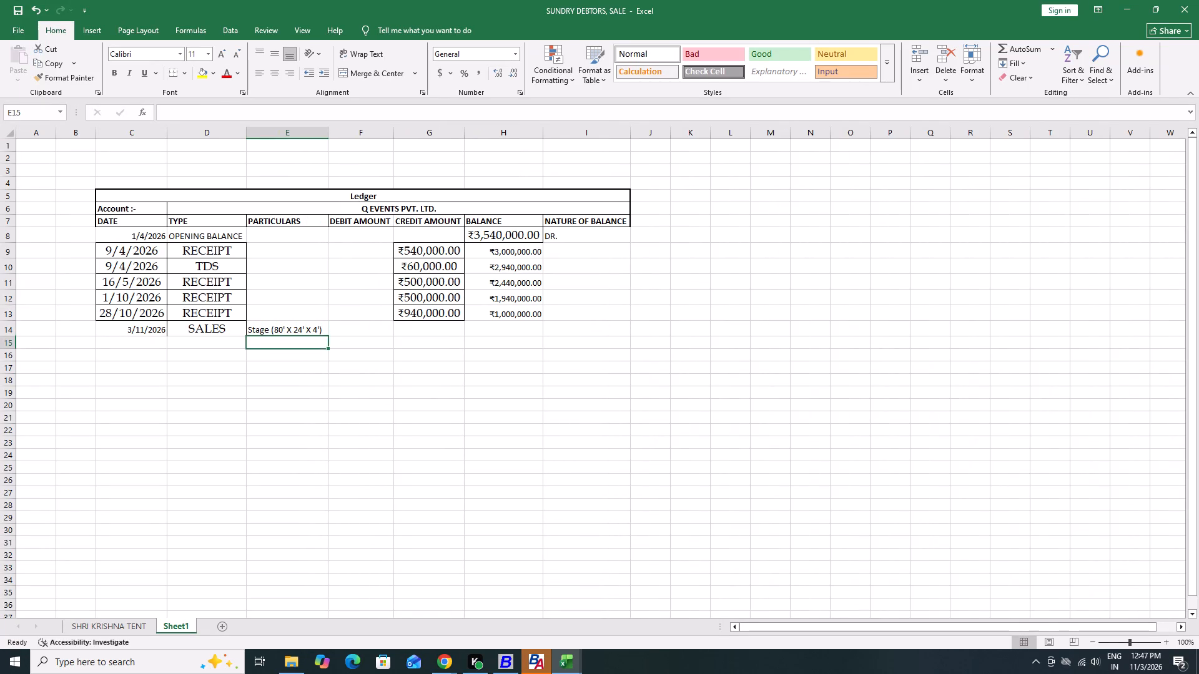
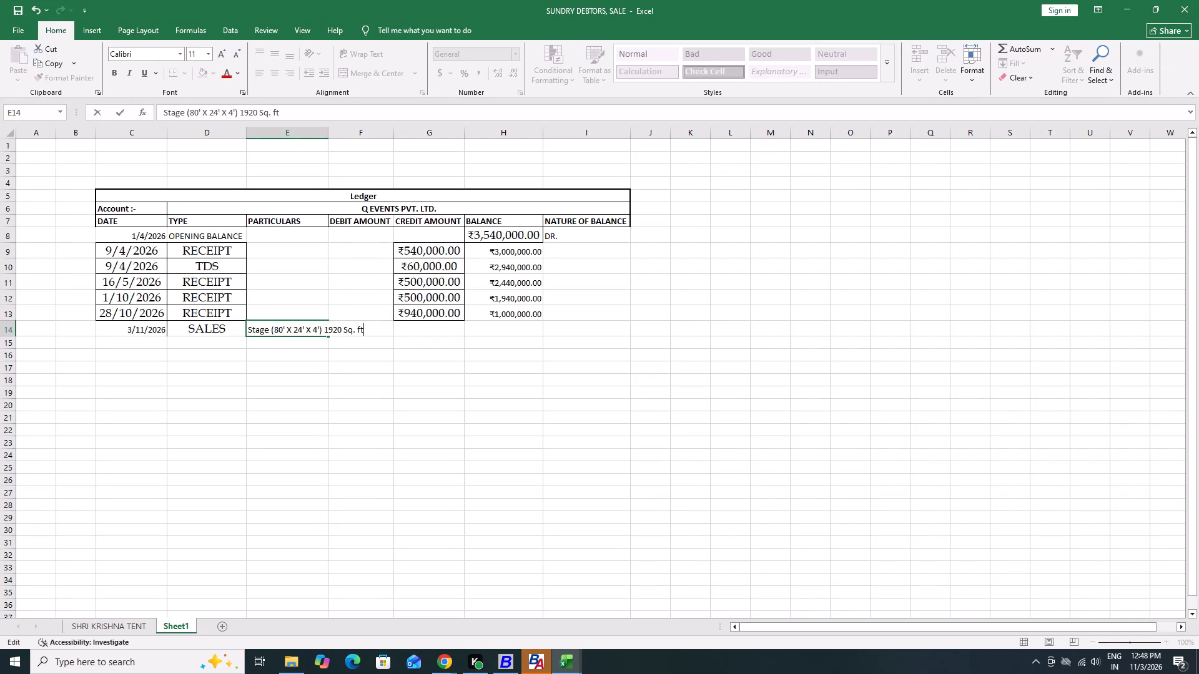
Change the unit ending of the stage description in cell E14 to "Sq. Ft.".
key("BackSpace")
key("BackSpace")
type("Ft.")
key("Return")
Reopen the stage description in cell E14 for editing and place the insertion point just after the 80' dimension.
key("Up")
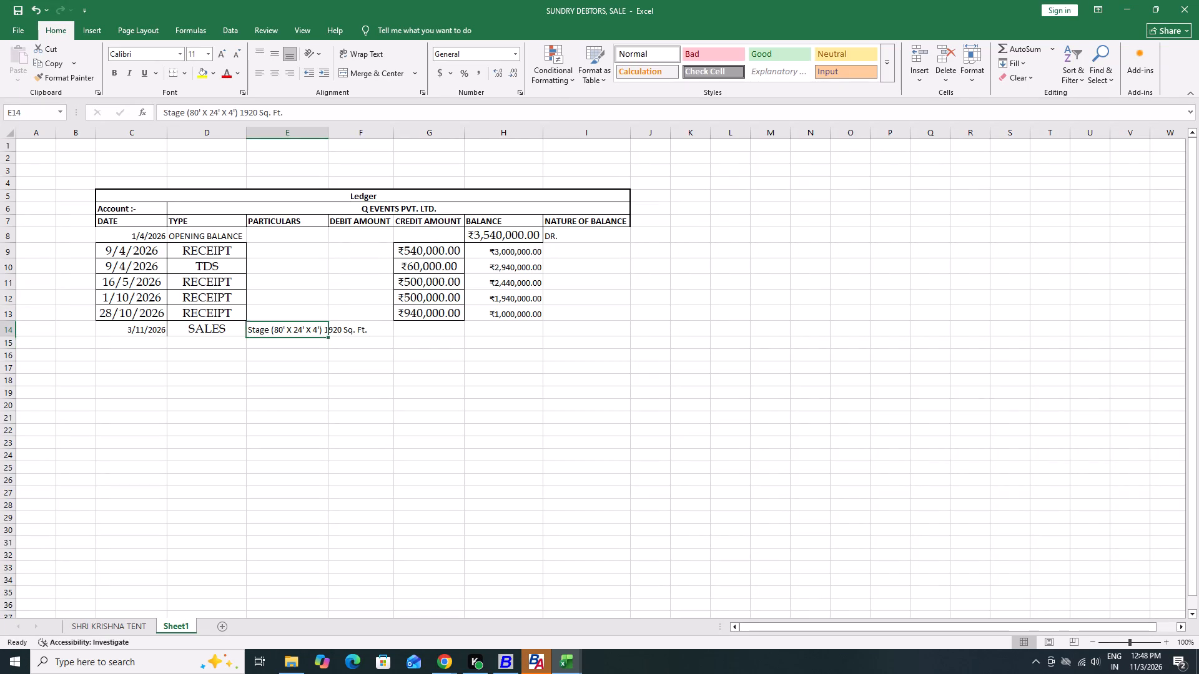
key("F2")
key("Left")
key("Left")
key("Left")
key("Left")
key("Left")
key("Left")
key("Left")
key("Left")
key("Left")
key("Left")
key("Left")
key("Left")
key("Left")
key("Left")
key("Left")
key("Left")
key("Left")
key("Left")
key("Left")
key("Left")
key("Left")
key("Left")
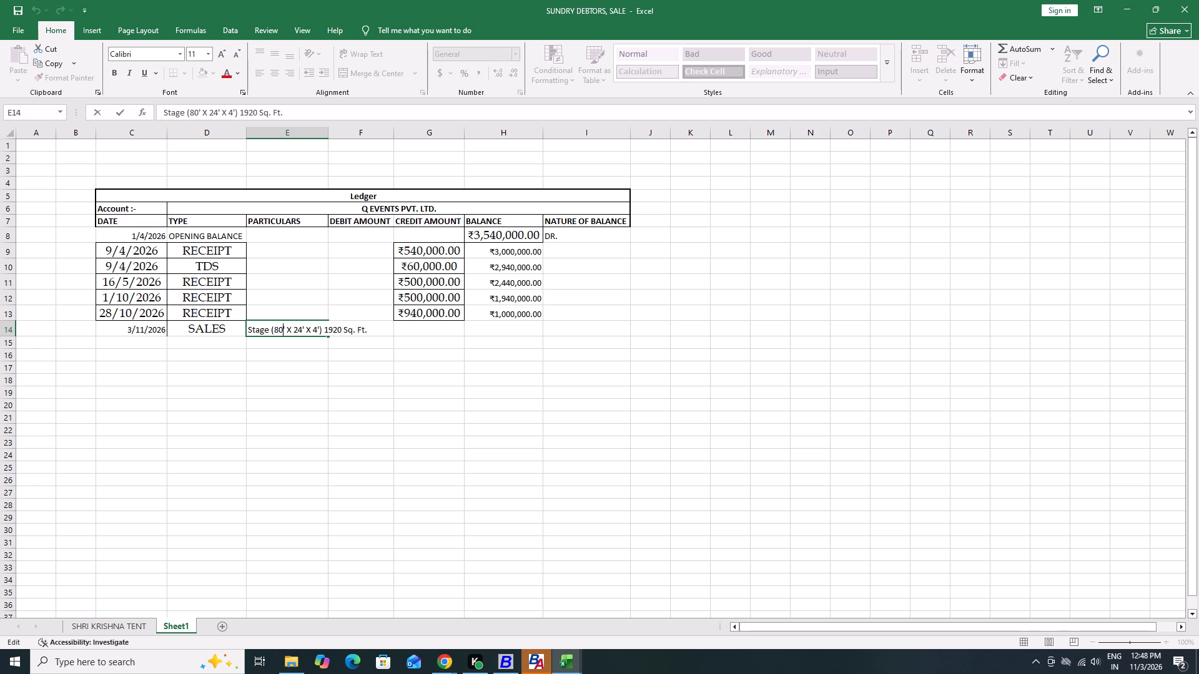
key("Right")
key("Right")
key("Right")
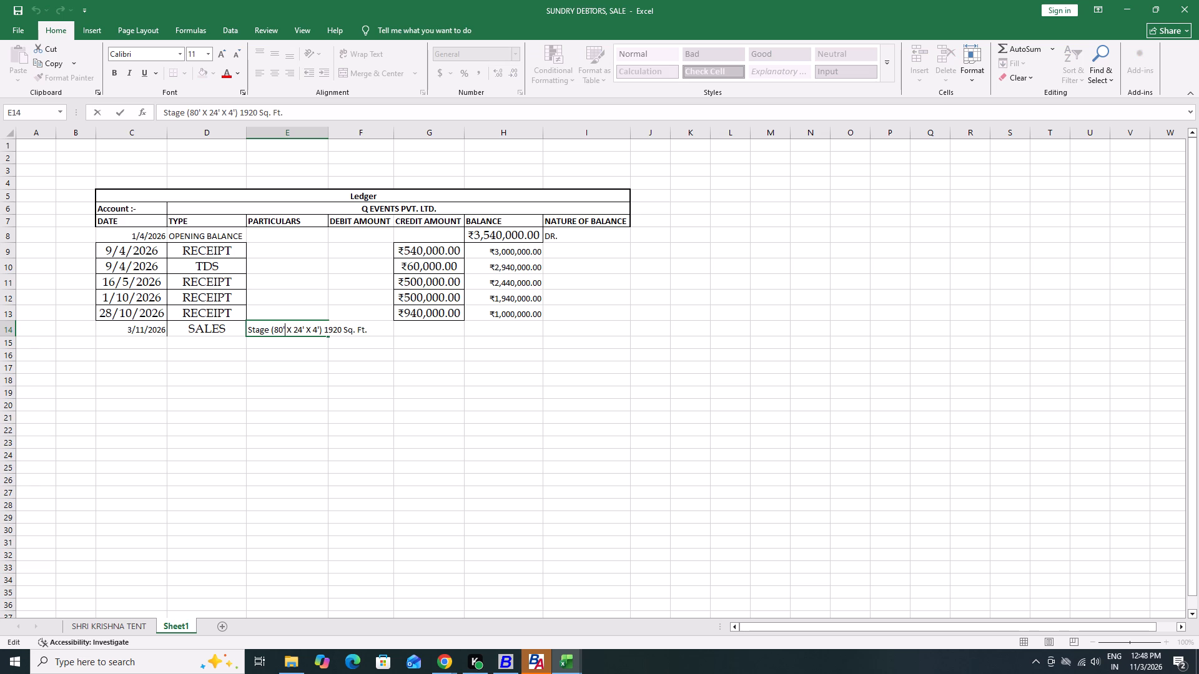
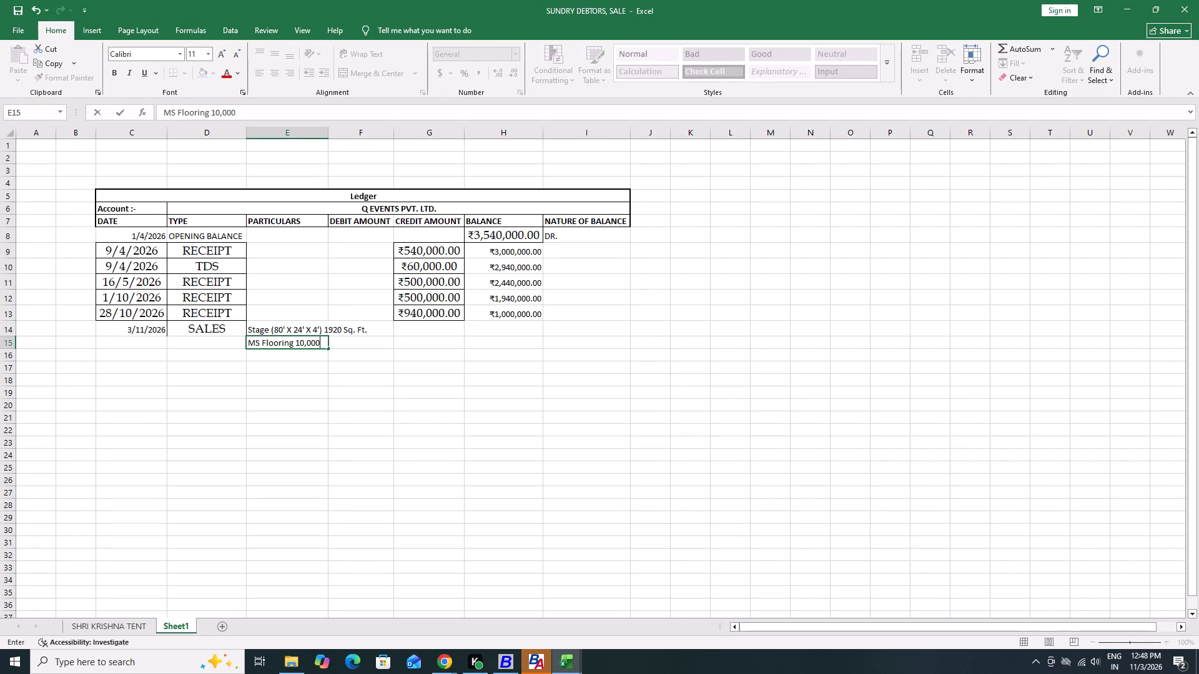
Add the unit text "Sq" after "MS Flooring 10,000" in the particulars entry in cell E15.
key("space")
type("Sq")
key("space")
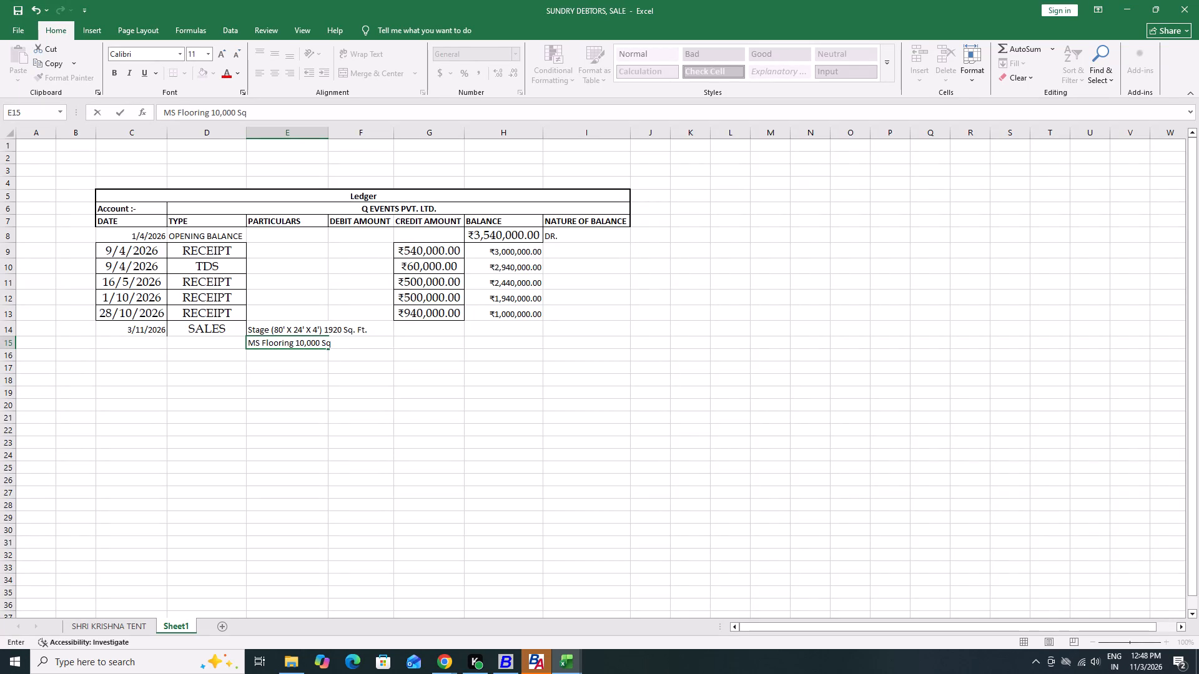
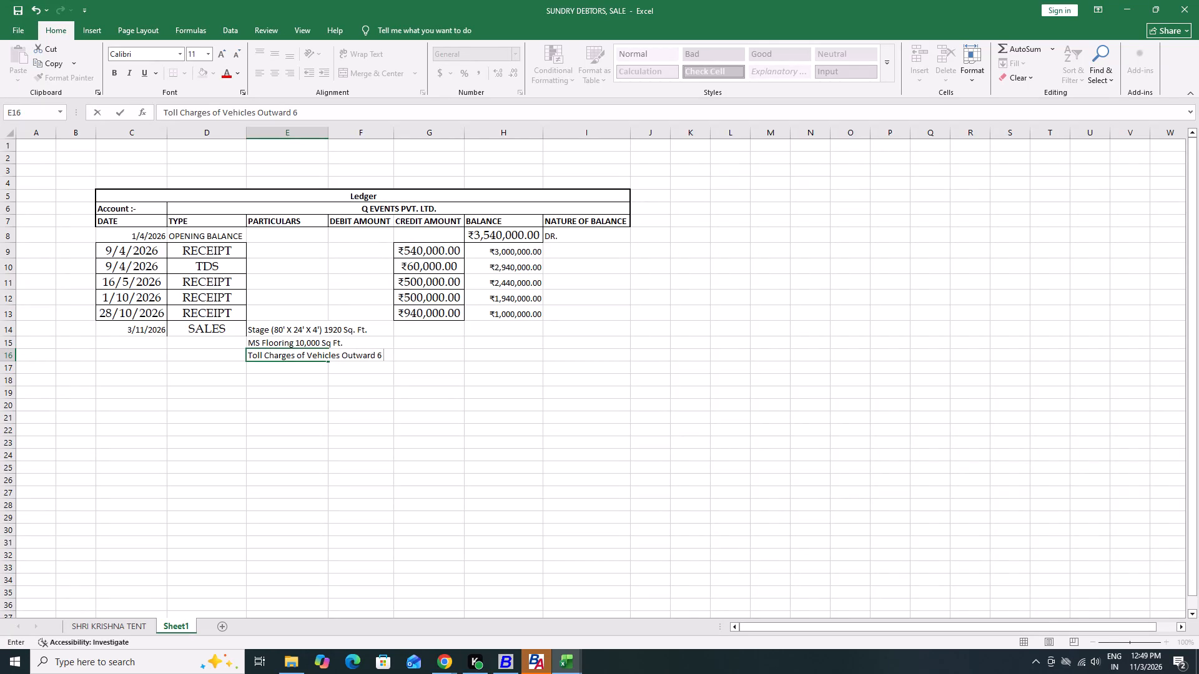
Finish the particulars entry in E16 so it reads "Toll Charges of Vehicles Outward 6 Trips".
type("Trips")
key("Return")
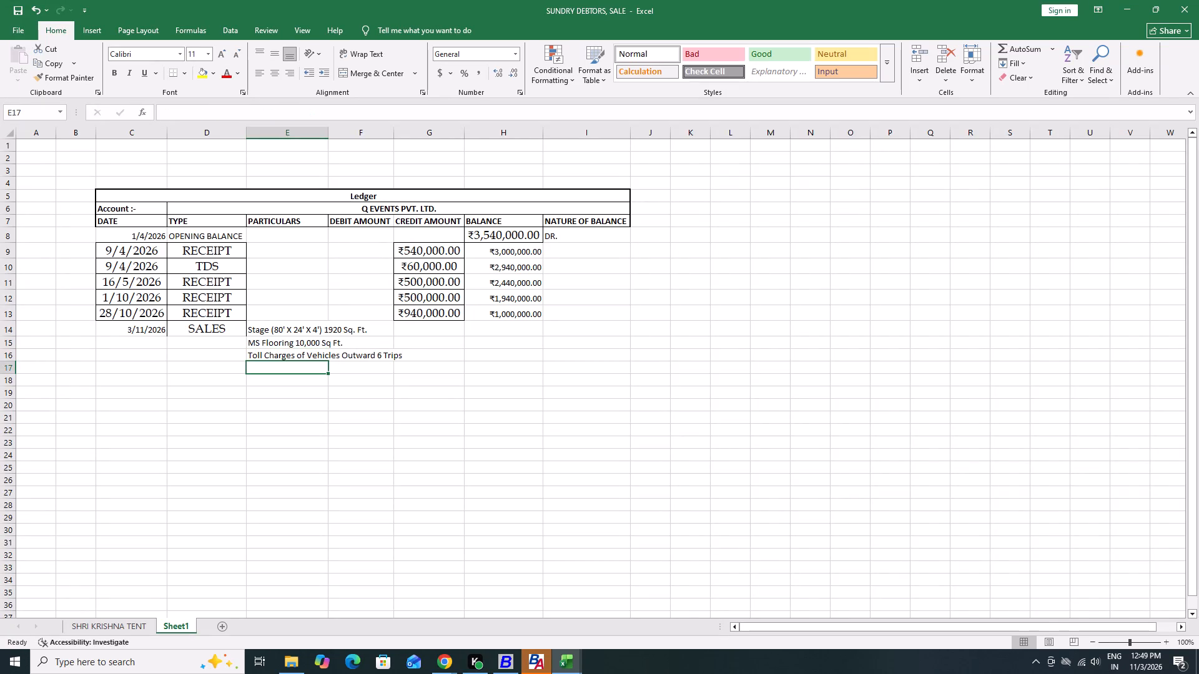
Fill the toll charges text from E16 down into E17.
key("shift+Up")
key("ctrl+d")
key("Down")
key("Up")
Replace "Outward" with "Inward" in E17 so the entry reads "Toll Charges of Vehicles Inward 6 Trips".
key("F2")
key("Left")
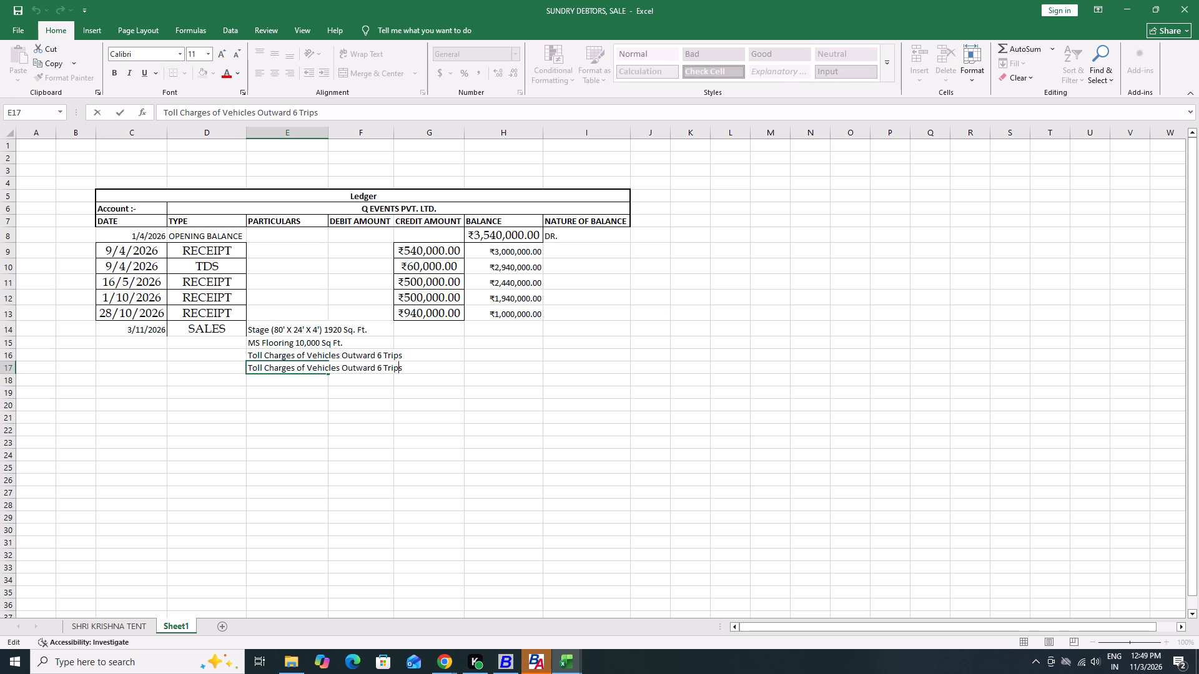
key("ctrl+Left")
key("ctrl+Left")
key("ctrl+Left")
key("ctrl+shift+Right")
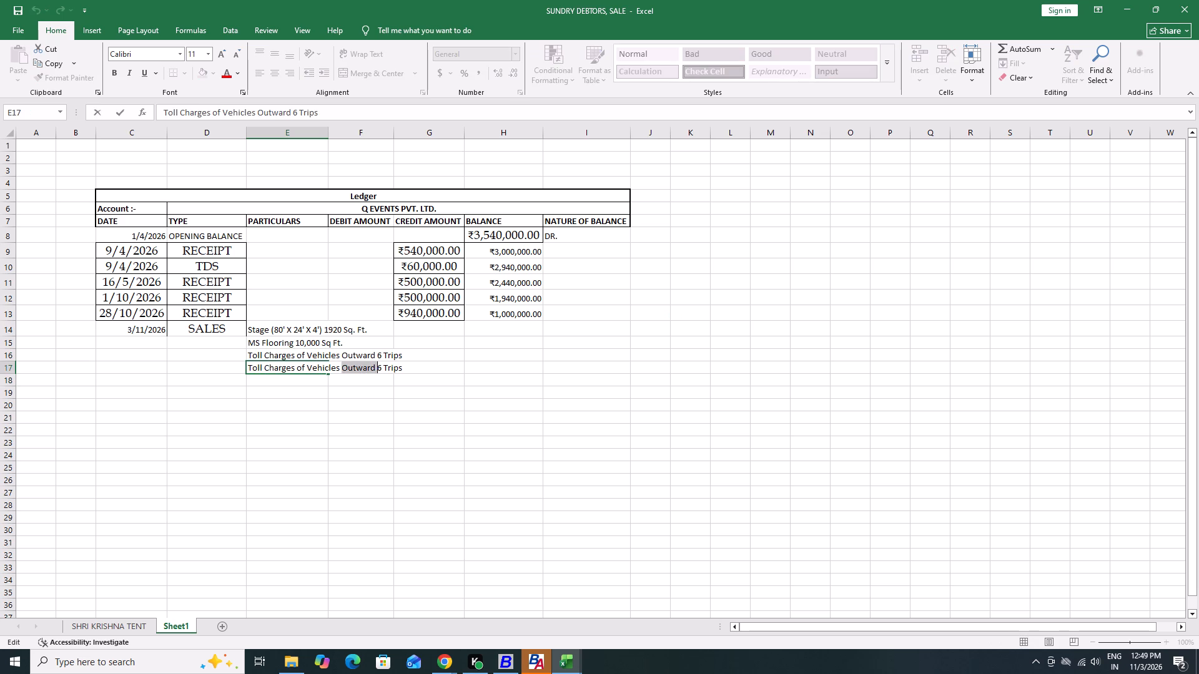
key("BackSpace")
type("Inv")
key("BackSpace")
type("ward")
key("space")
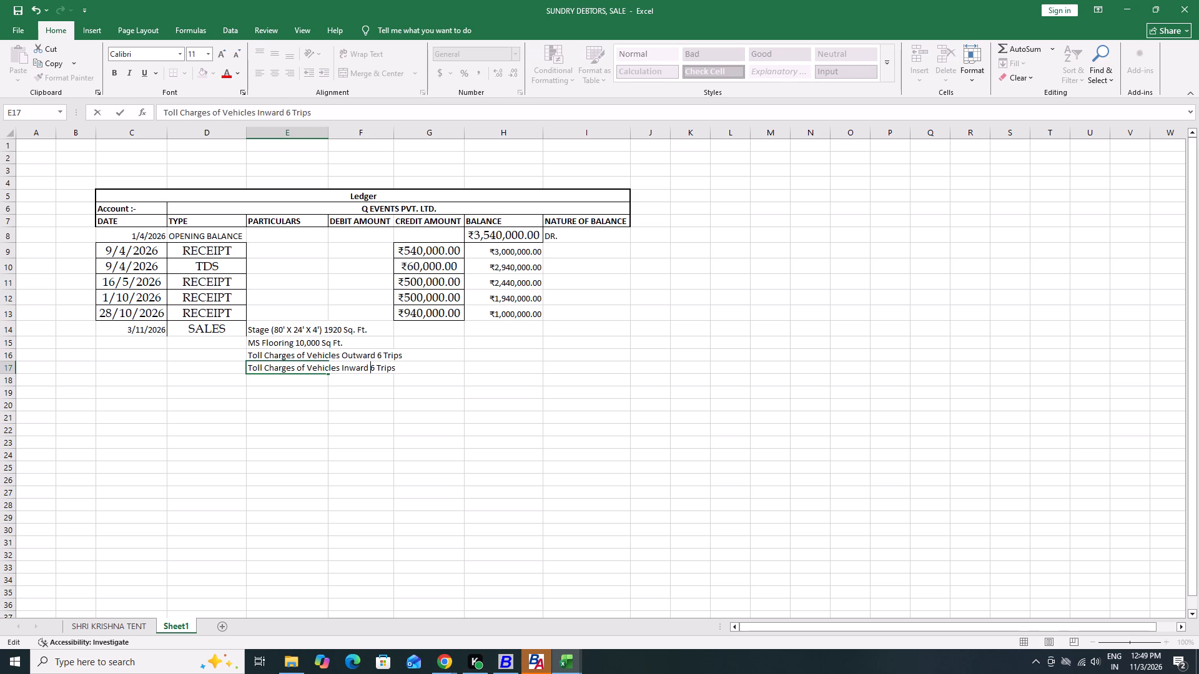
key("Return")
AutoFit the width of the PARTICULARS column to the toll charges text and return to the stage entry in E14.
key("Up")
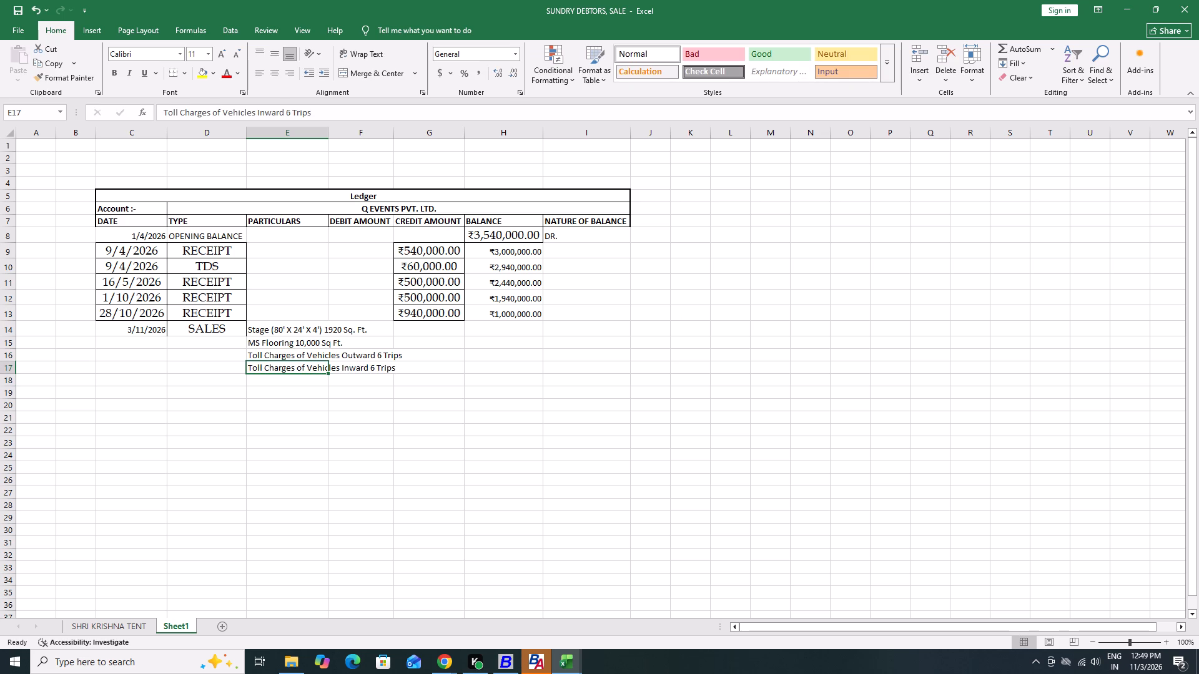
type("hoi")
key("Up")
key("Up")
key("Up")
key("Up")
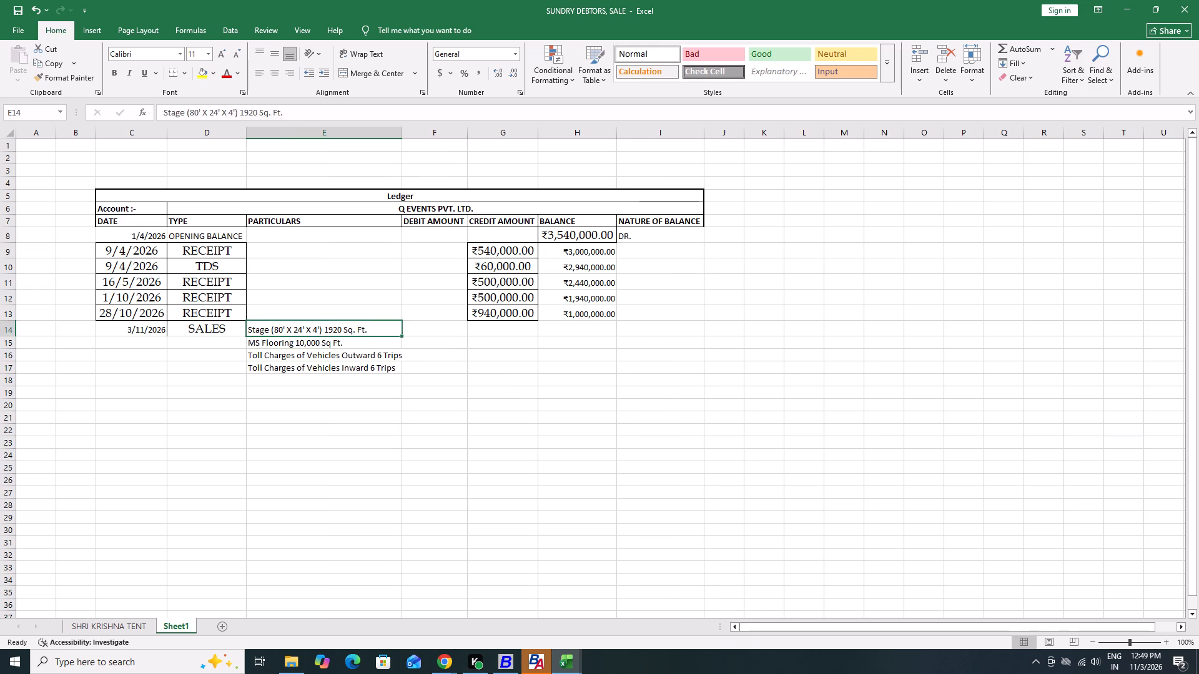
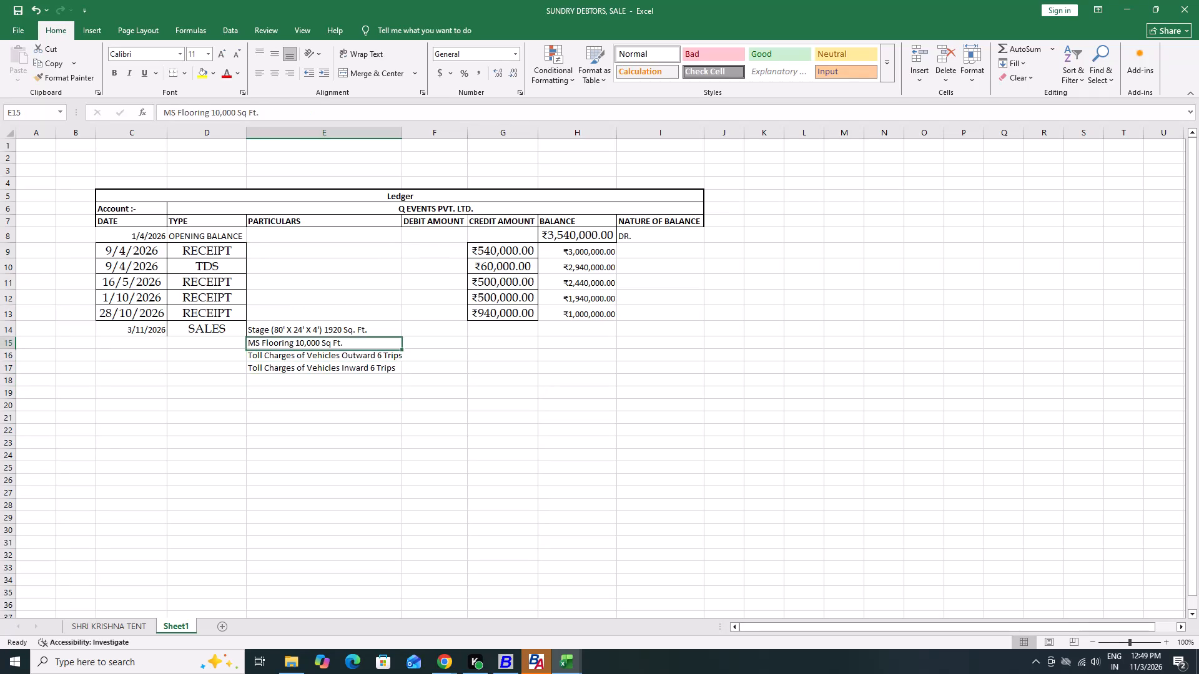
AutoFit the PARTICULARS column width to the outward toll charges entry in E16.
key("Down")
key("alt+h")
type("oi")
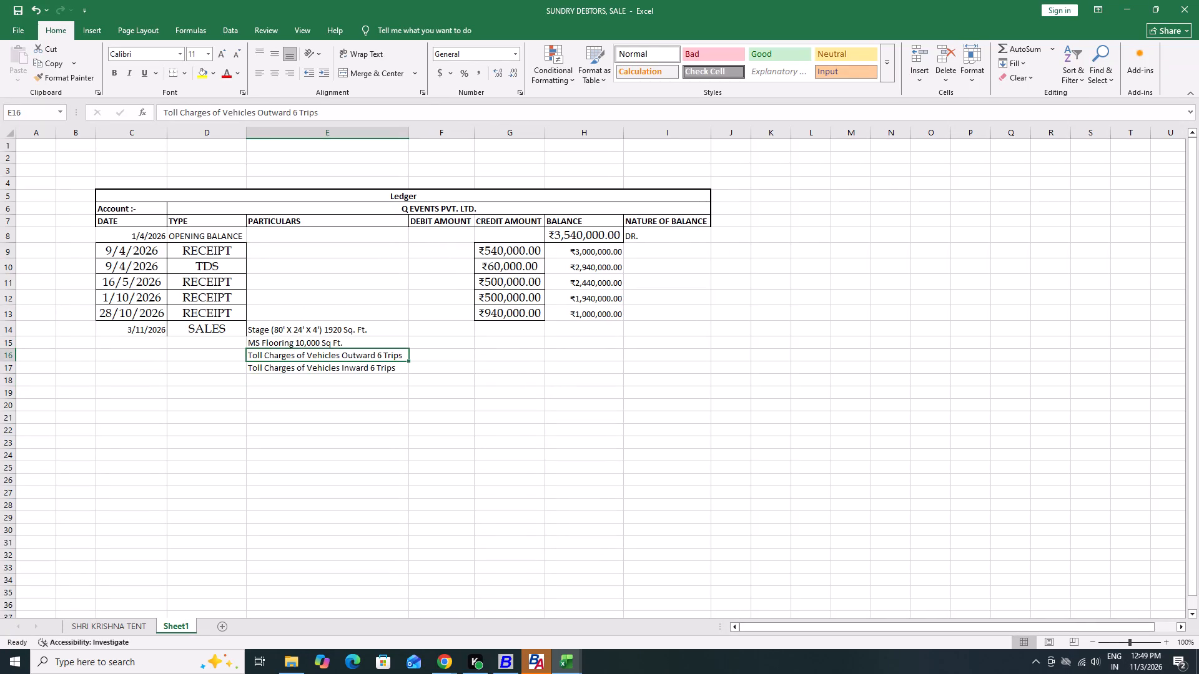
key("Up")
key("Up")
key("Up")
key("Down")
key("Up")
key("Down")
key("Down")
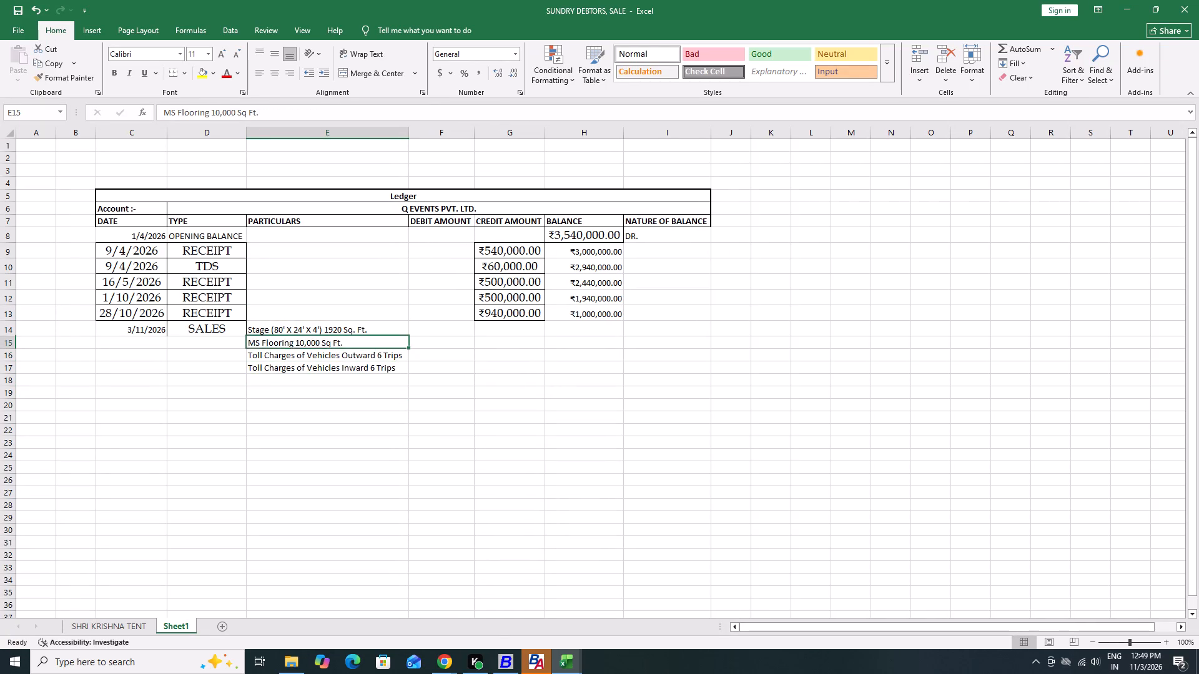
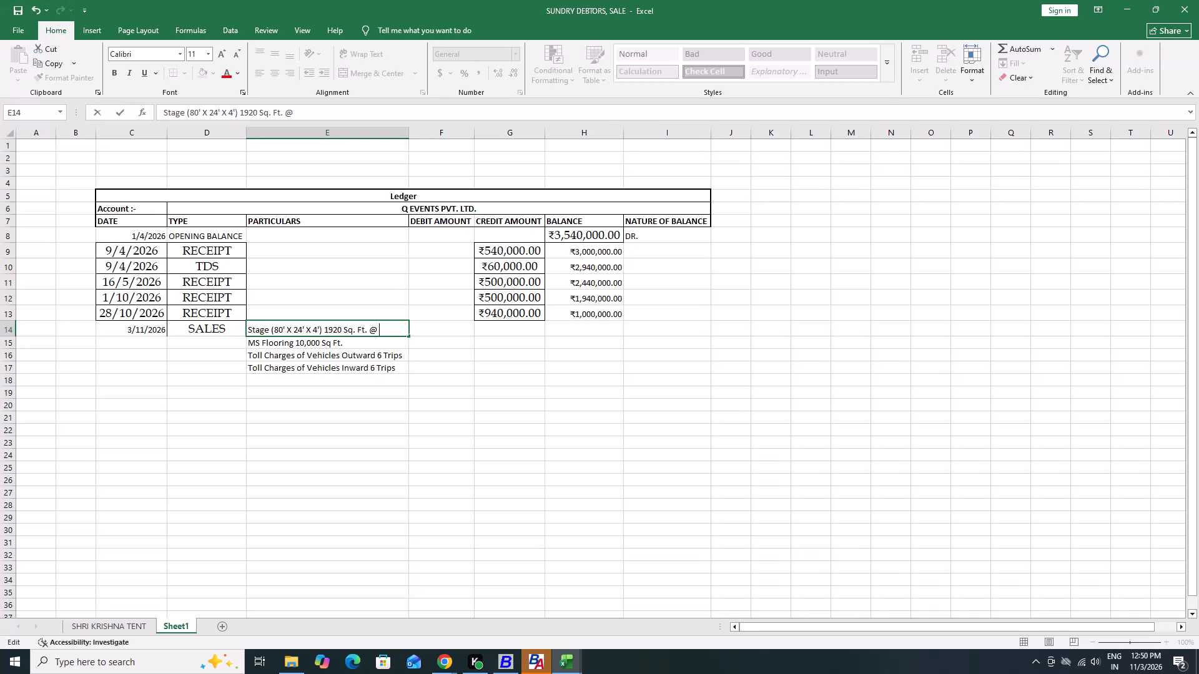
Edit the stage description in E14, deleting the trailing character so it ends with "1920 Sq. Ft. @".
key("BackSpace")
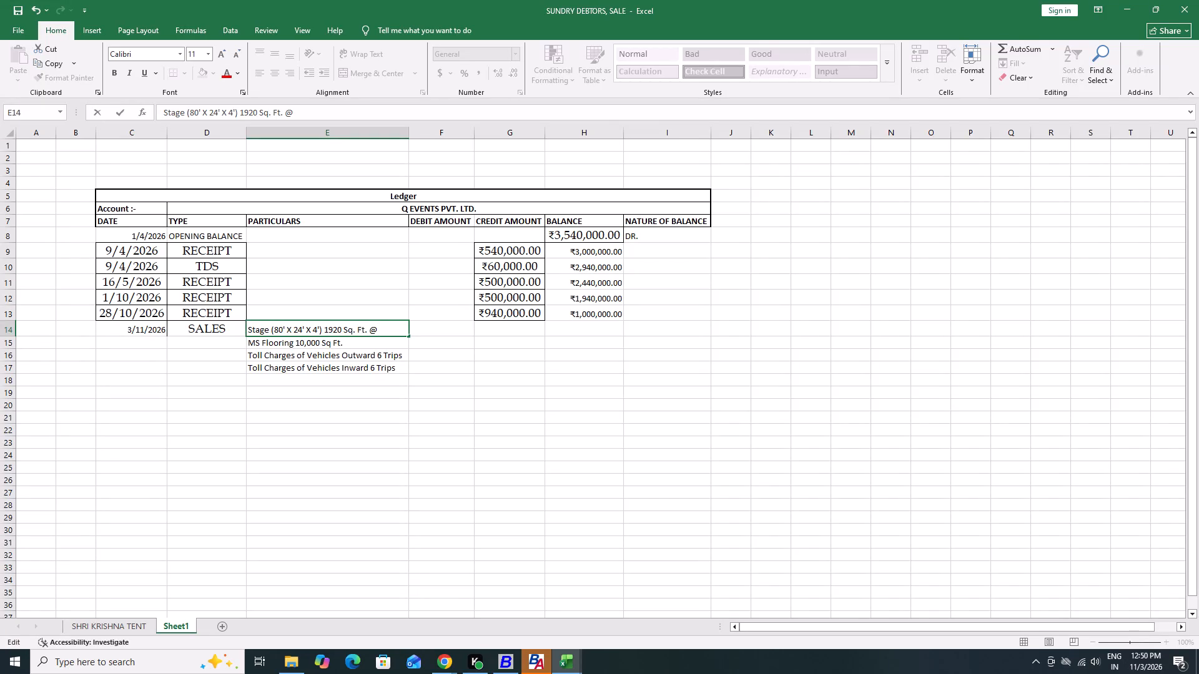
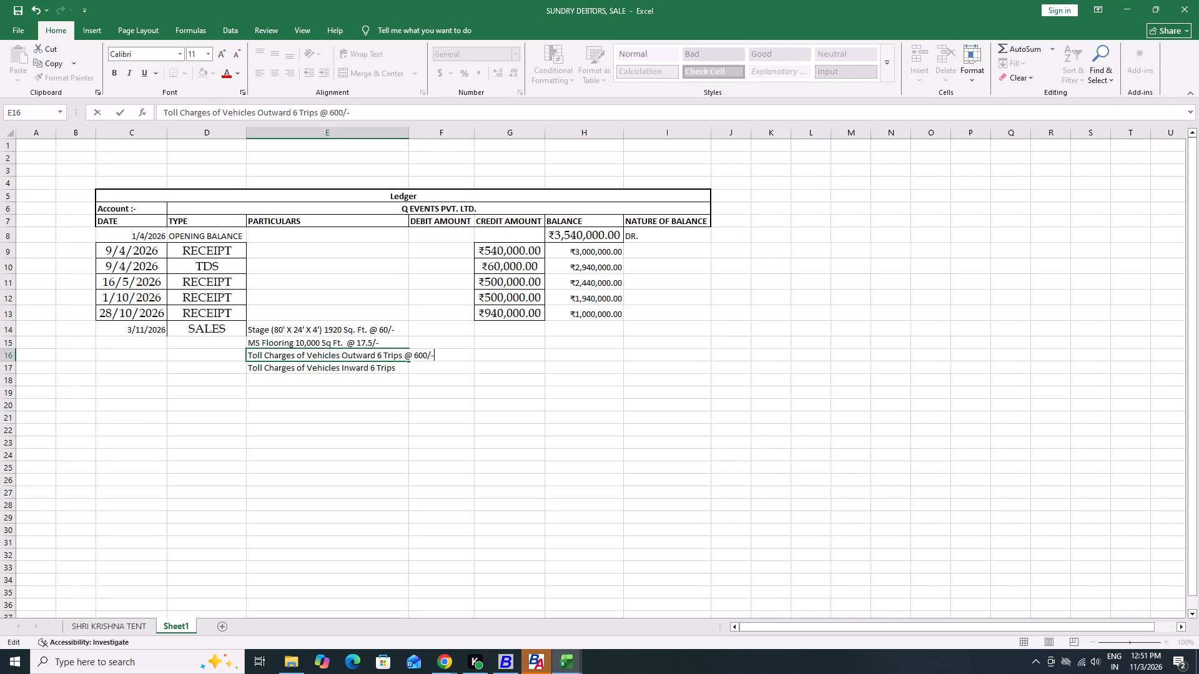
Finish the outward toll entry in E16 and append the rate "@ 600/-" to the inward toll charges description in E17.
key("Return")
key("F2")
key("space")
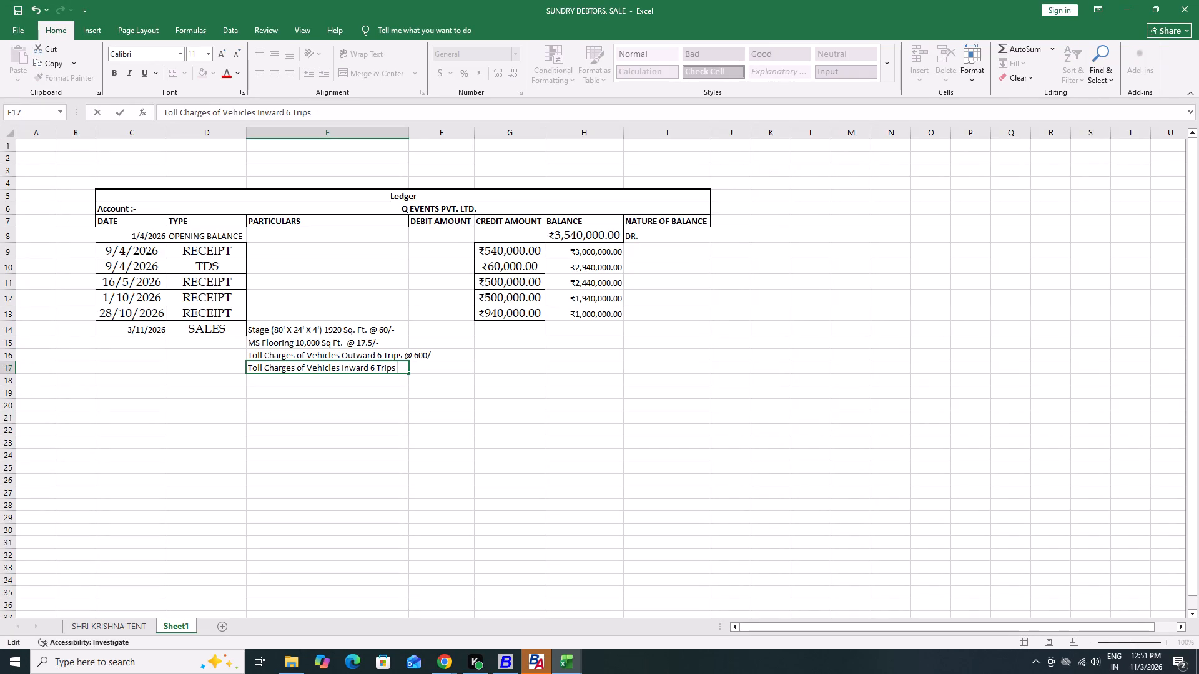
type("@ 600/-")
key("Return")
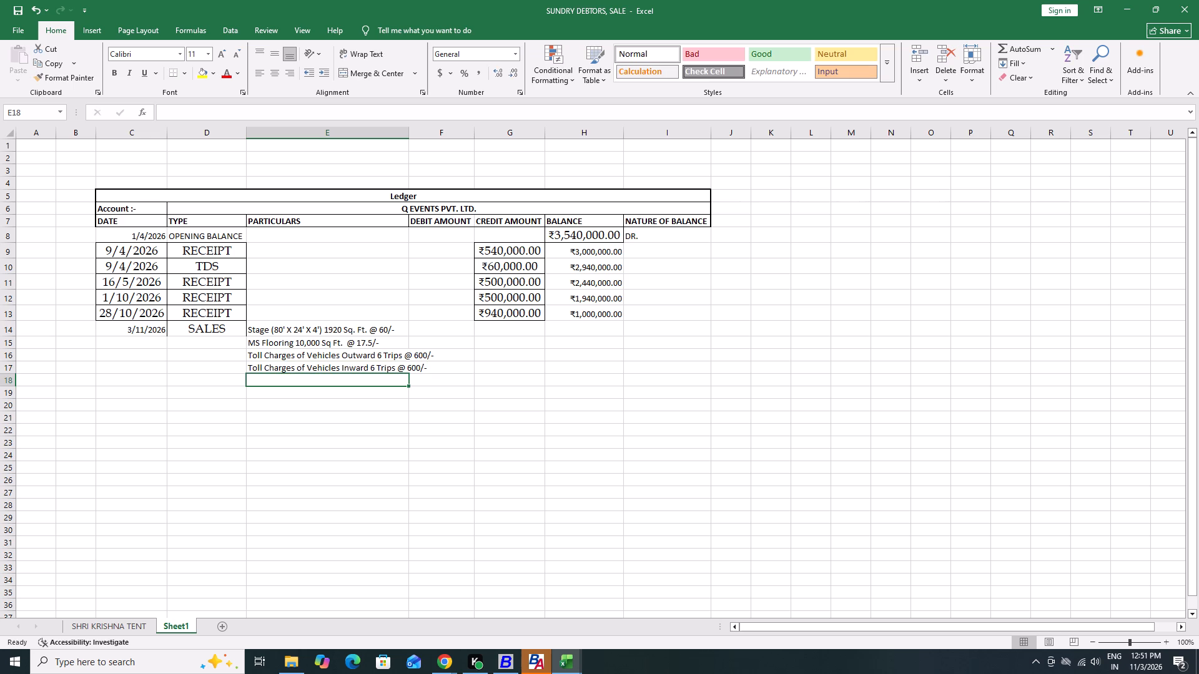
Select the outward and inward toll charge descriptions in E16:E17.
key("Up")
key("Up")
key("shift+Down")
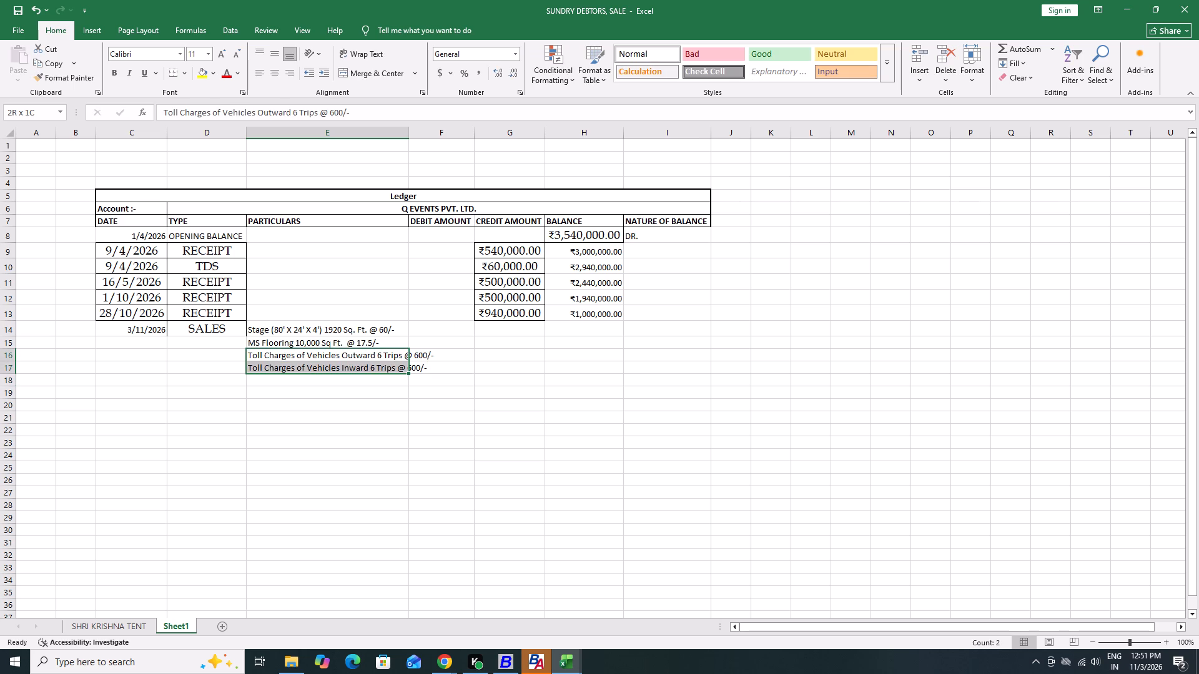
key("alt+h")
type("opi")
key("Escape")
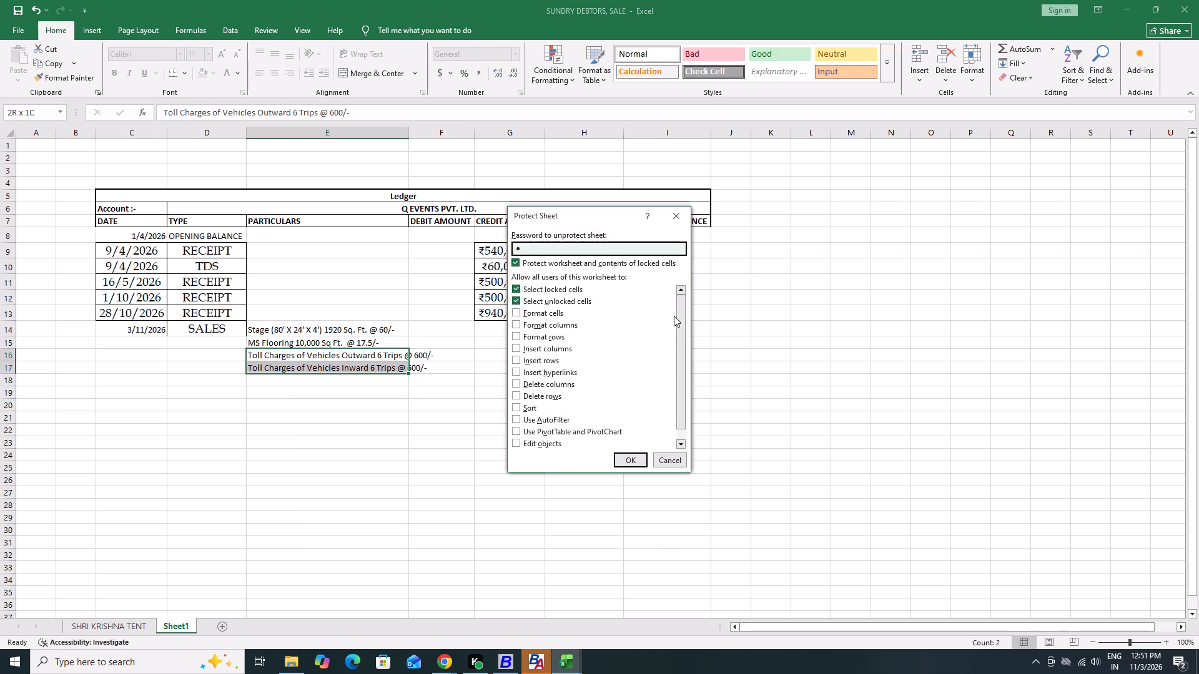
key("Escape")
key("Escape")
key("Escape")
AutoFit the width of the PARTICULARS column to the selected toll charge descriptions.
key("alt+h")
type("oi")
key("Up")
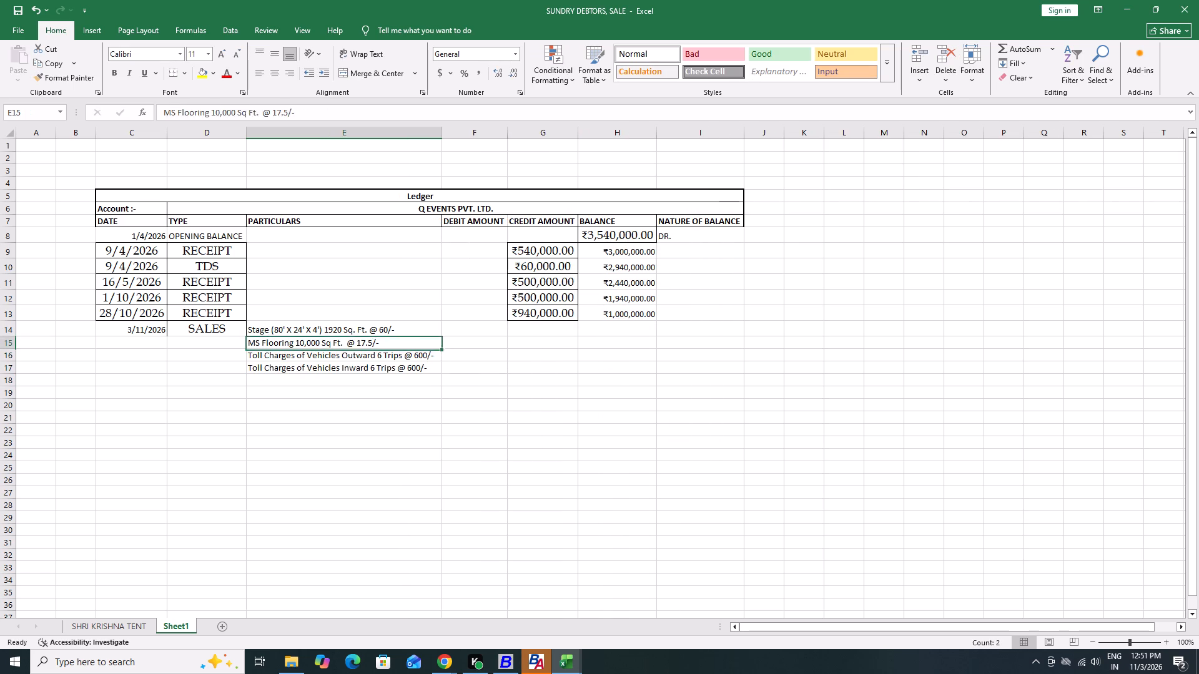
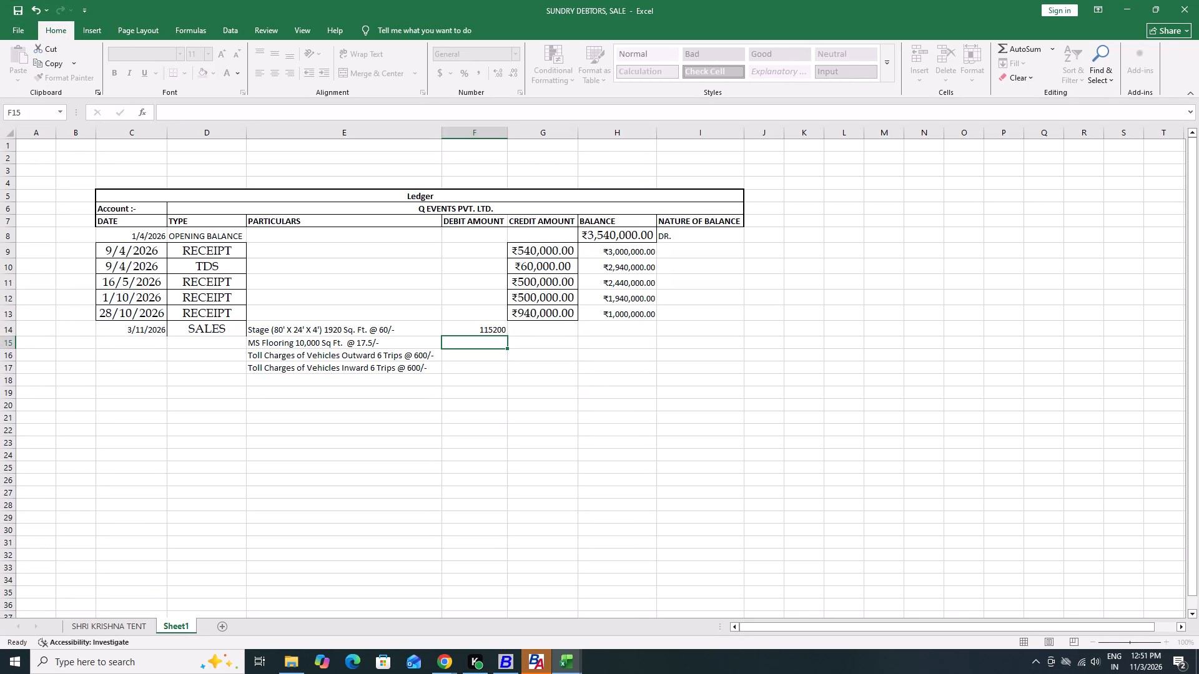
Enter a formula in F15 for the MS Flooring debit amount, multiplying the 17.5 rate by the 10,000 Sq Ft. area.
key("equal")
type("1")
type("7.5*10")
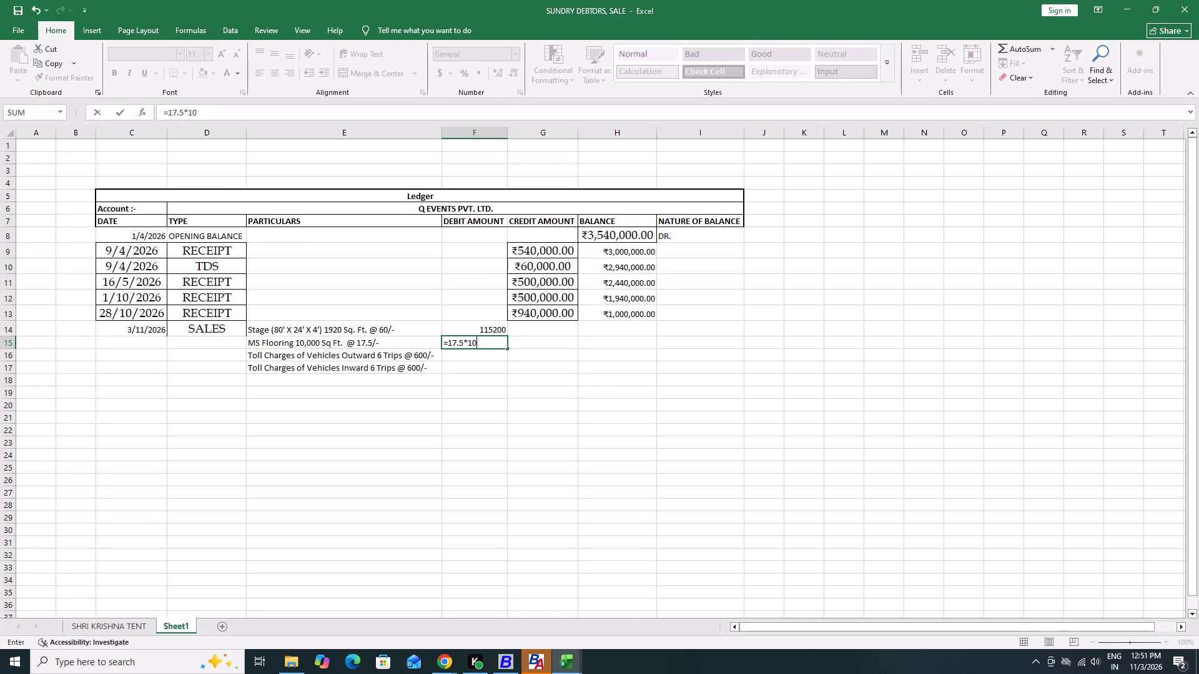
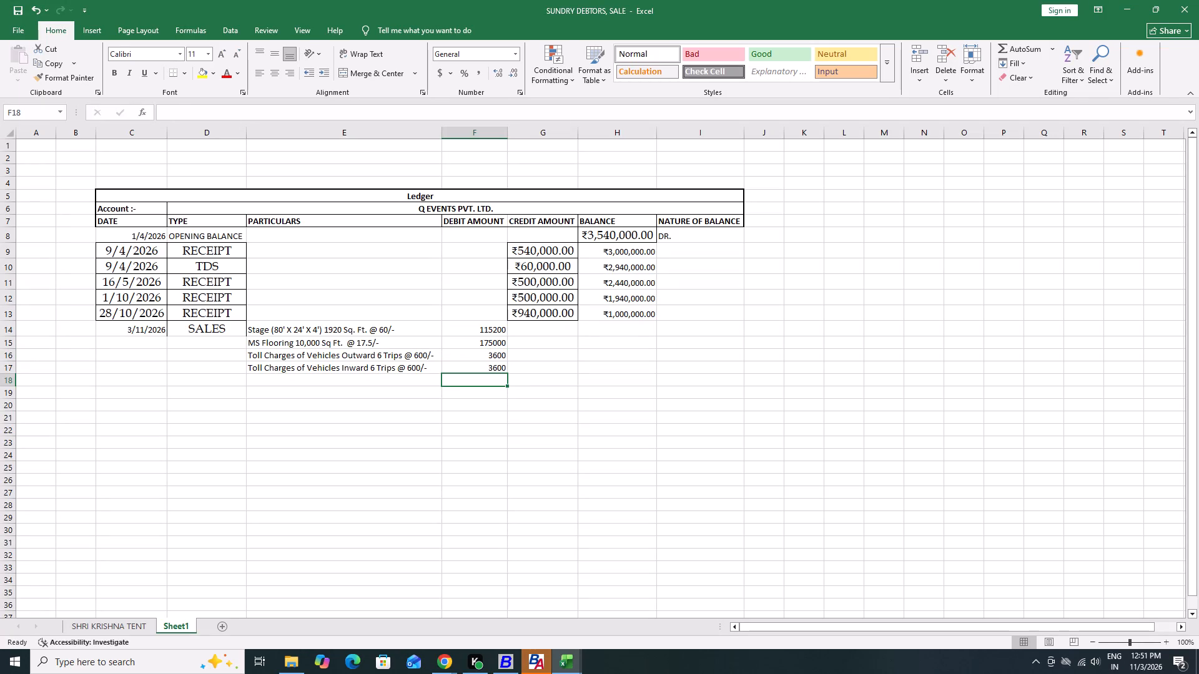
Apply the Currency number format to the sales debit amounts in F14:F17.
key("Up")
key("Up")
key("Up")
key("Up")
key("Up")
key("Right")
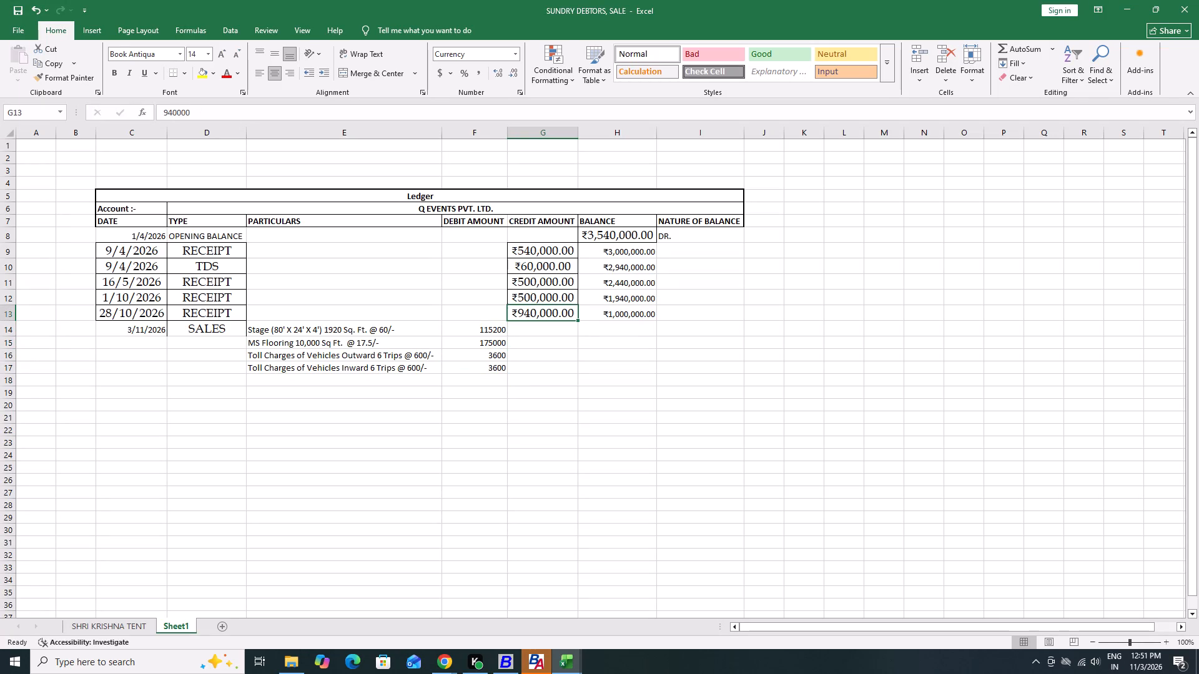
key("Left")
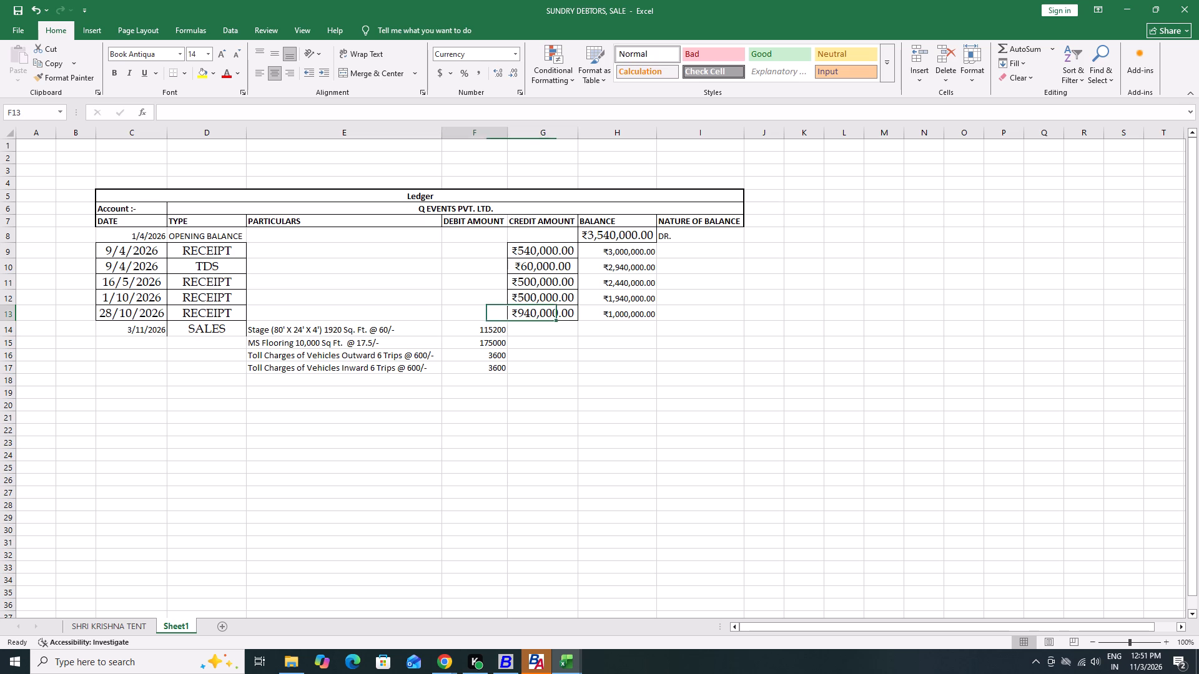
key("Down")
key("ctrl+shift+Down")
type("hn")
key("c")
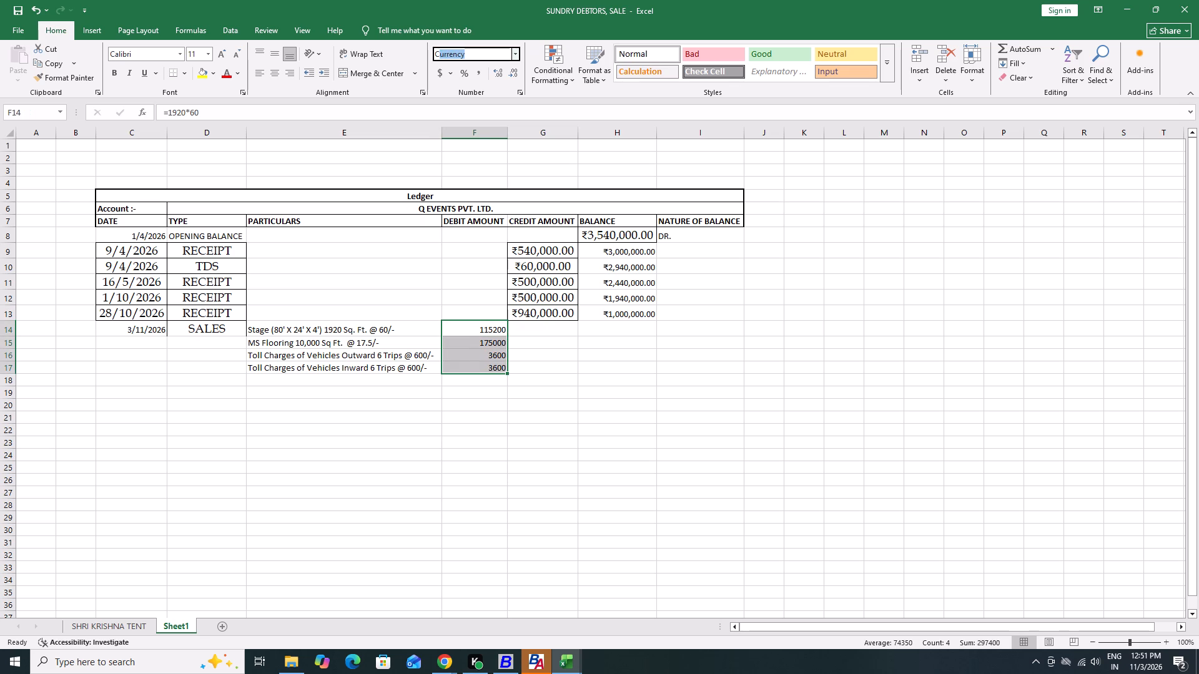
key("Return")
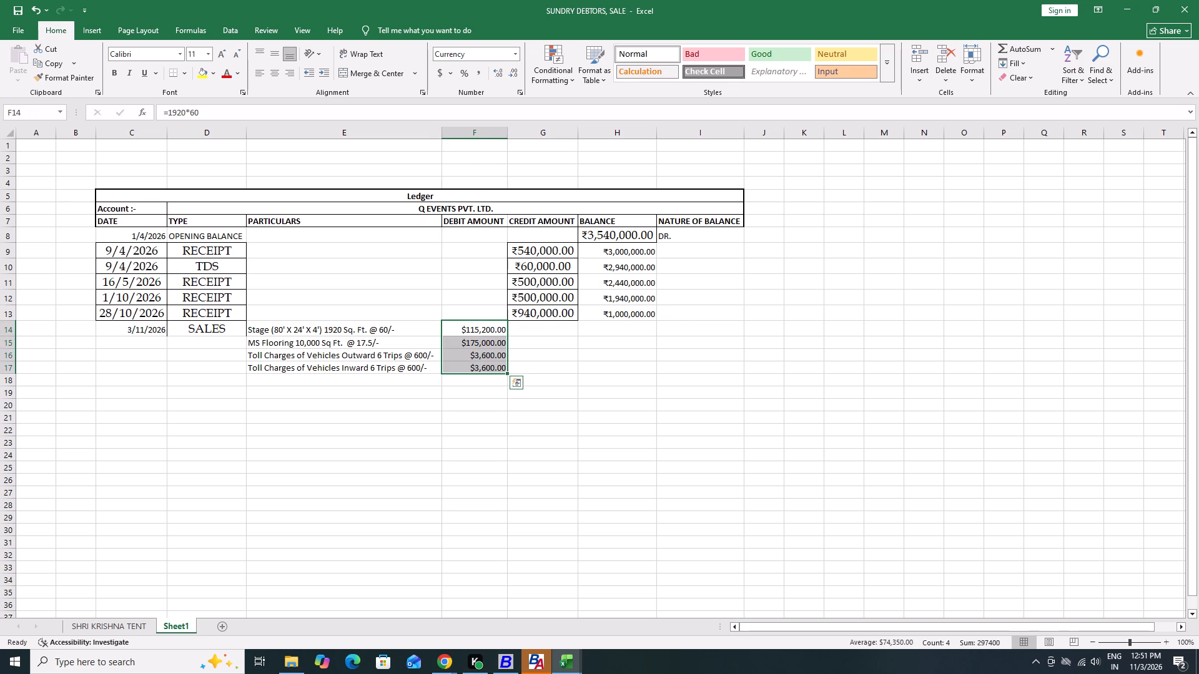
Set the currency symbol of the debit amounts in F14:F17 to ₹ Hindi.
left_click(496, 56)
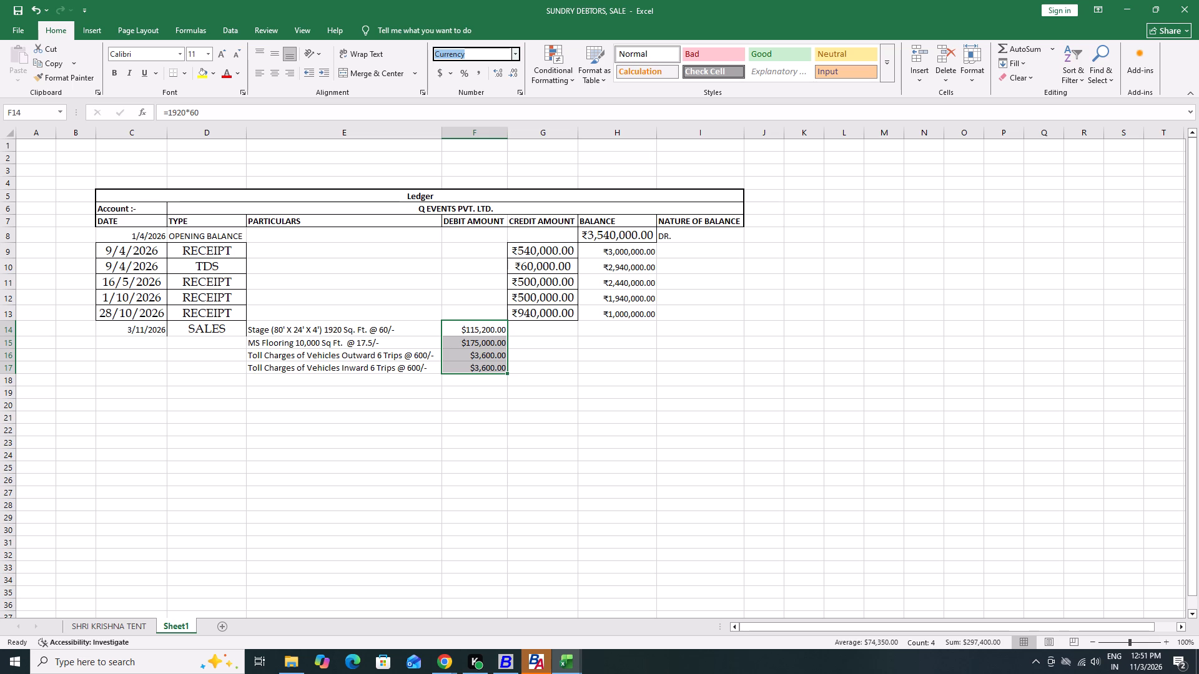
left_click(518, 55)
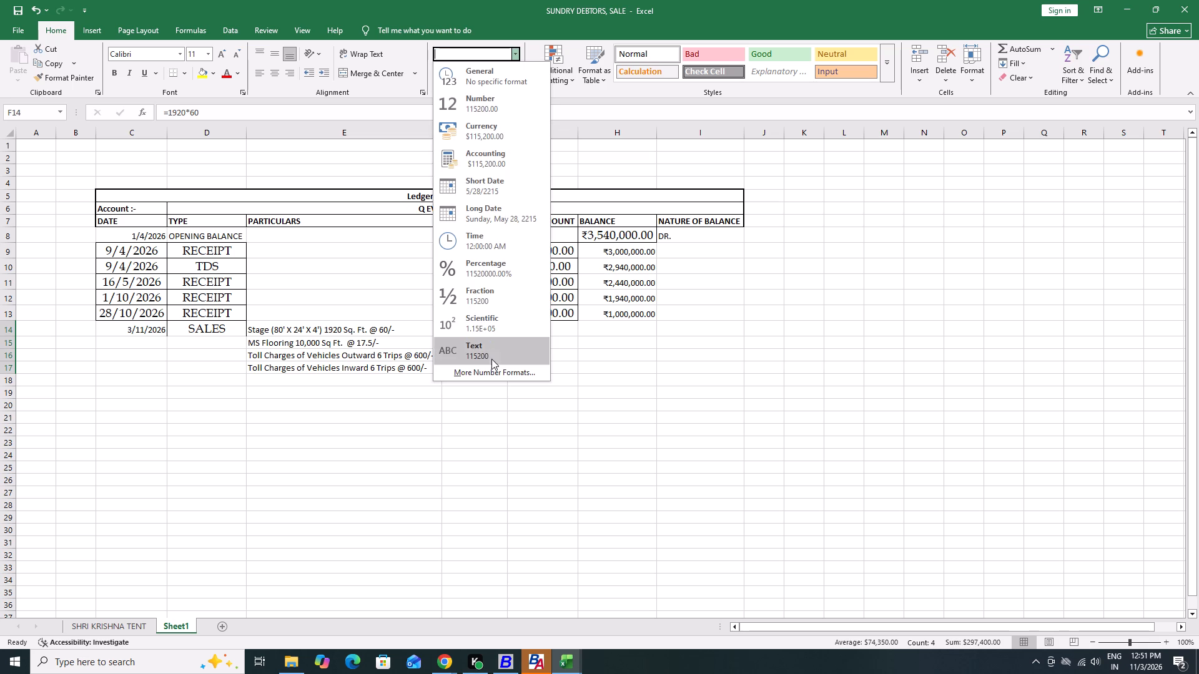
left_click(491, 367)
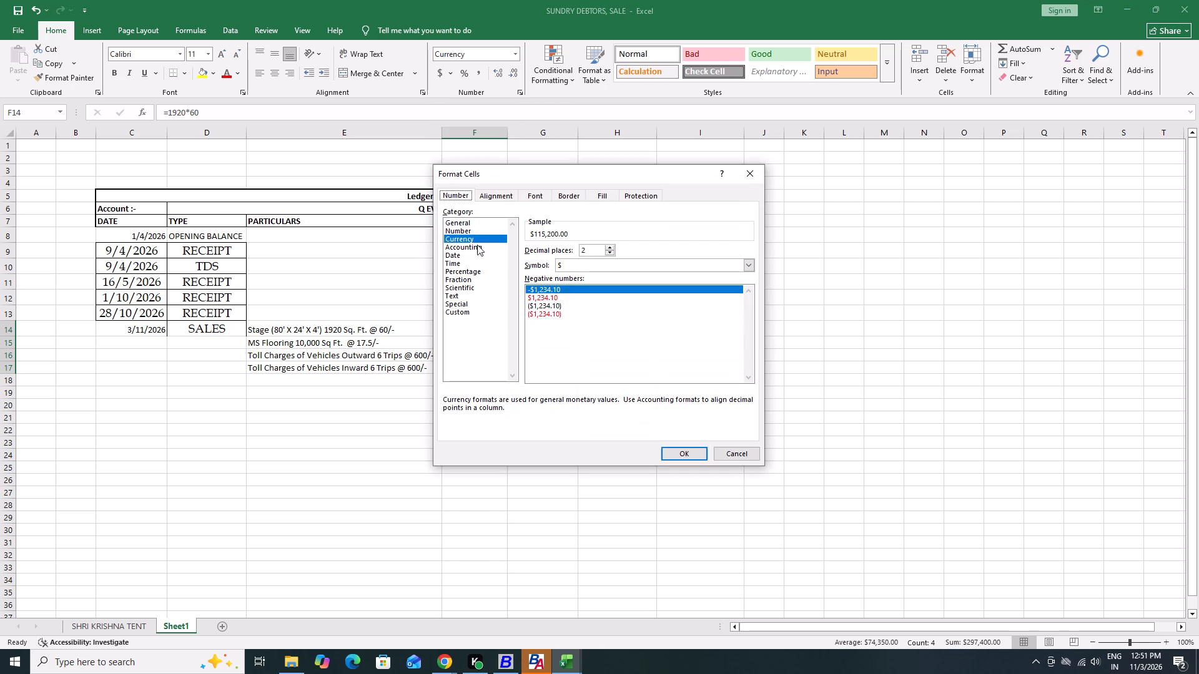
left_click(629, 260)
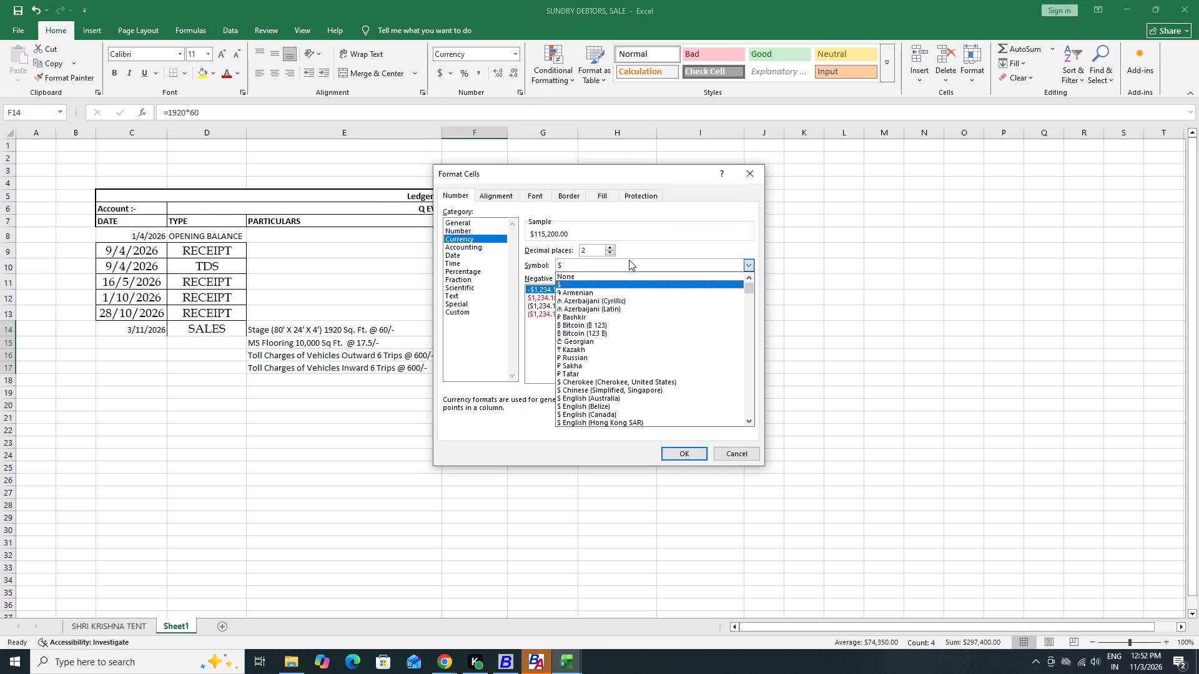
scroll(608, 342, "down", 6)
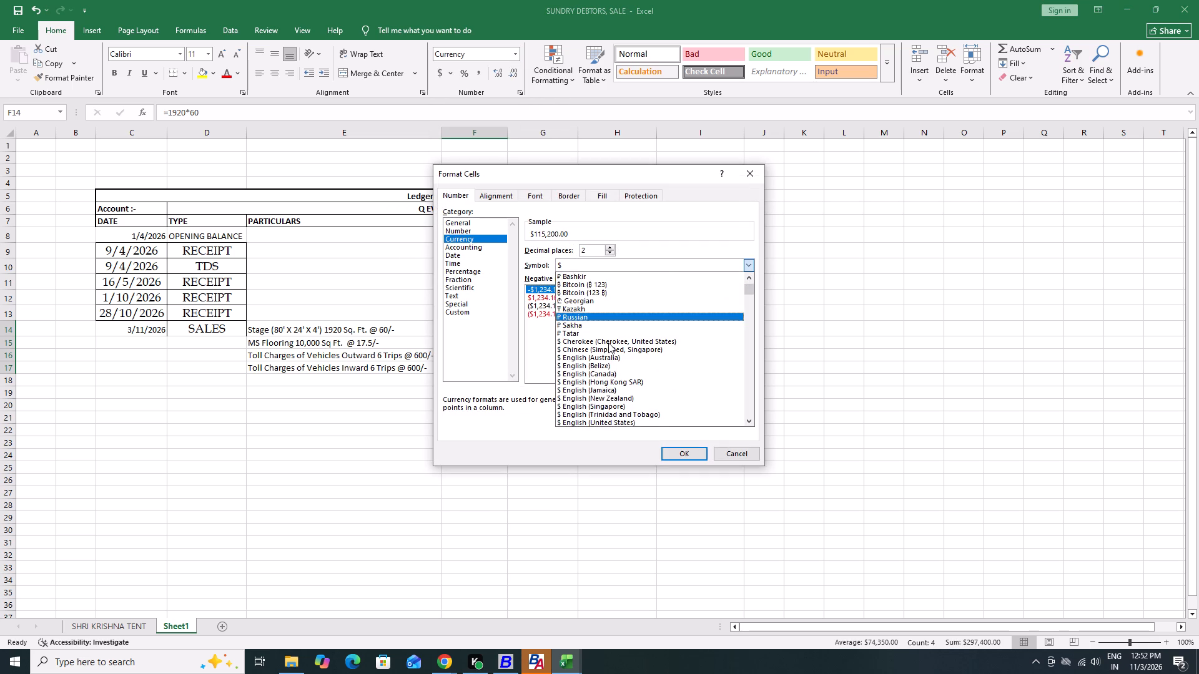
scroll(608, 343, "down", 20)
scroll(608, 343, "down", 5)
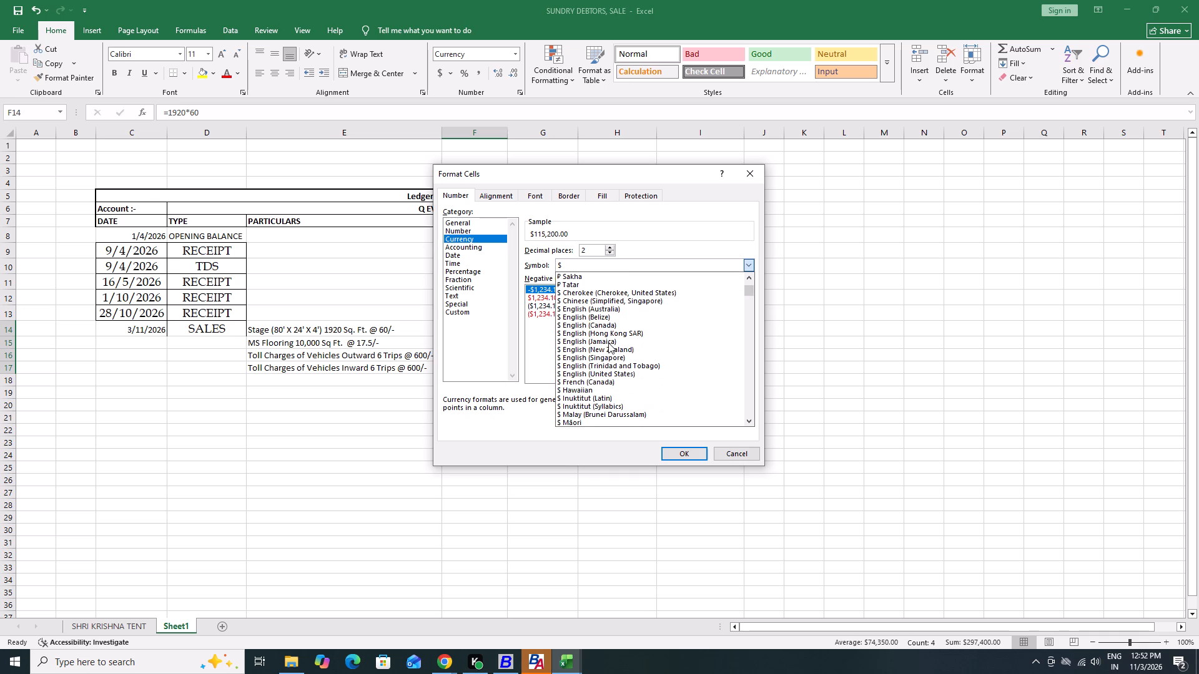
scroll(608, 343, "down", 20)
scroll(608, 343, "down", 5)
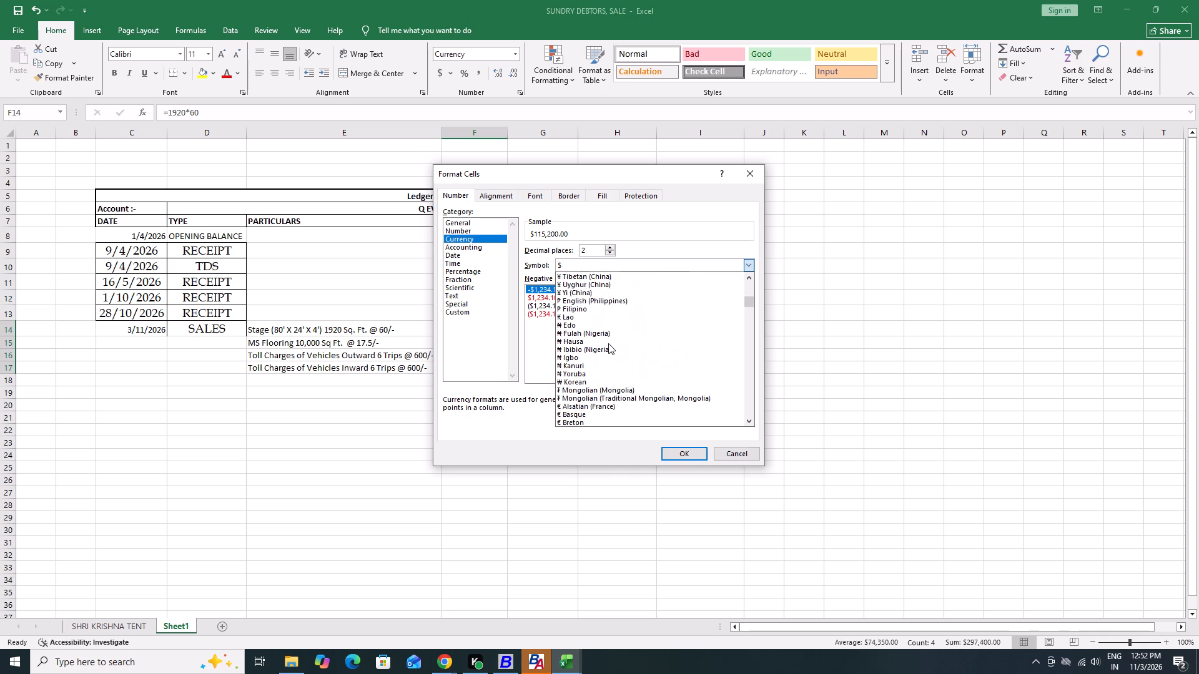
scroll(608, 343, "down", 9)
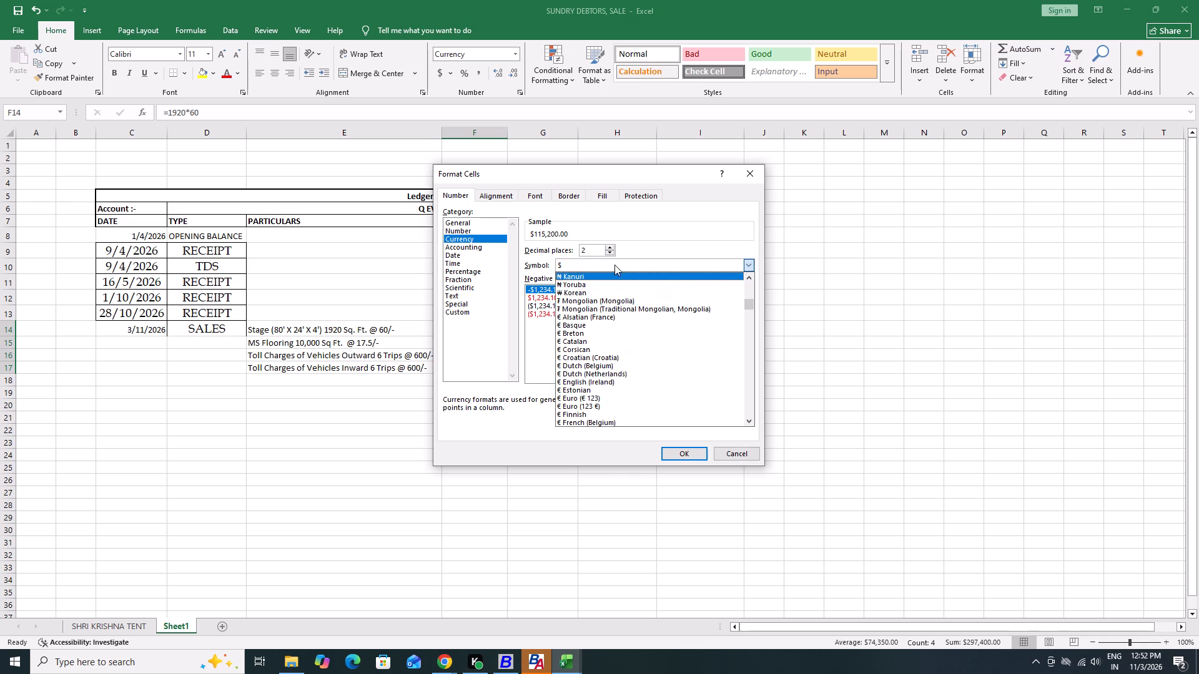
left_click(614, 264)
left_click(614, 264)
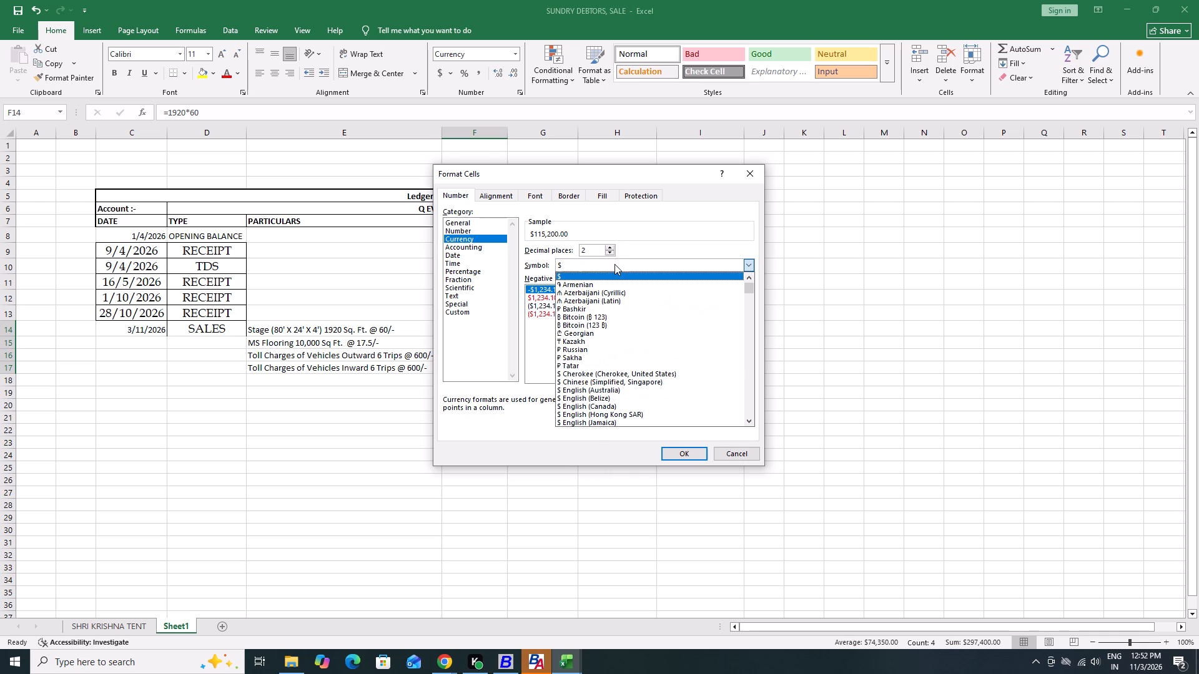
scroll(609, 335, "down", 8)
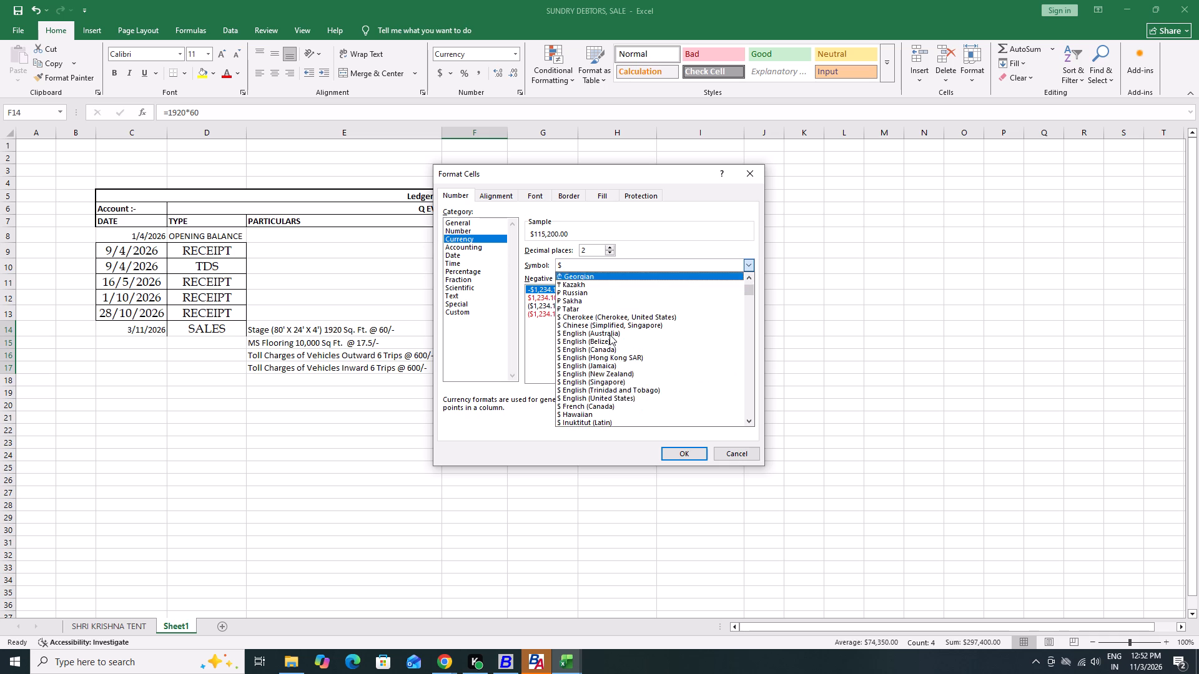
scroll(609, 335, "down", 20)
scroll(609, 335, "down", 8)
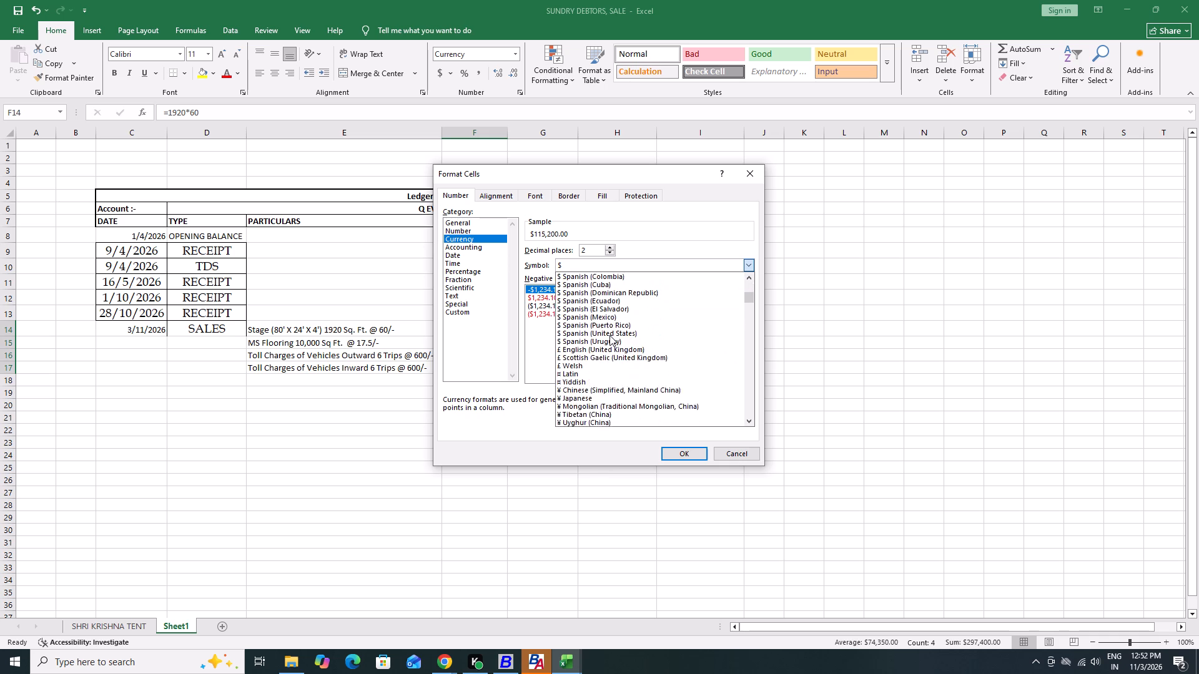
scroll(609, 335, "down", 20)
scroll(609, 335, "down", 10)
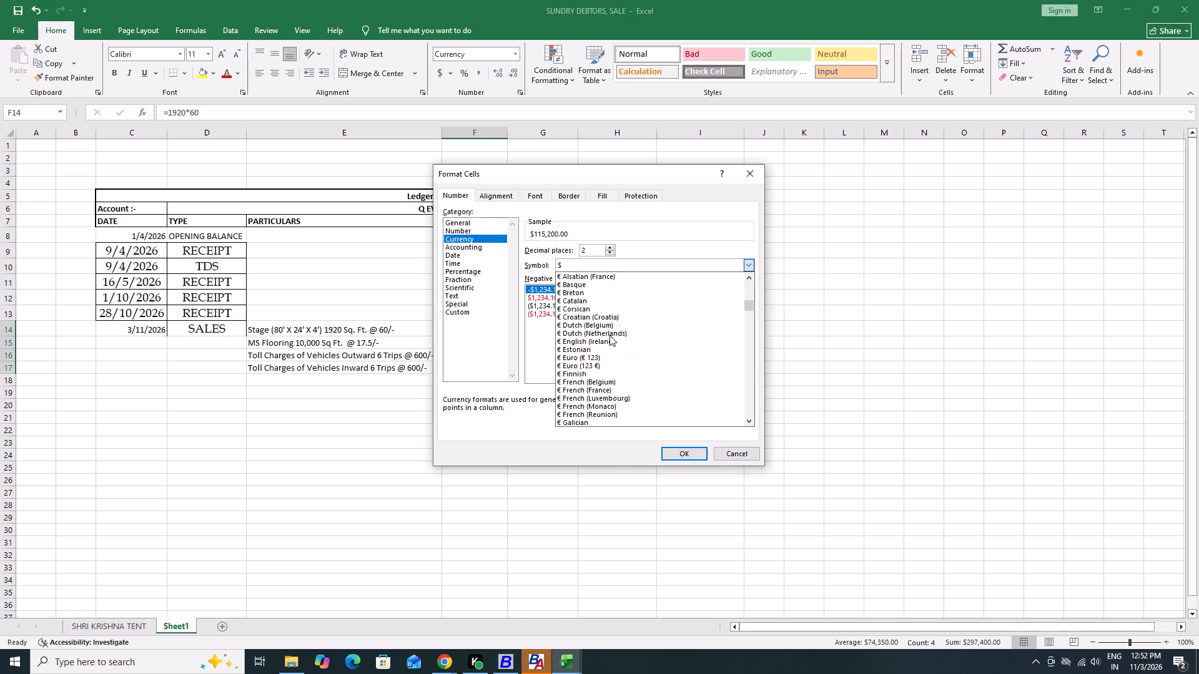
scroll(609, 335, "down", 20)
scroll(609, 335, "down", 10)
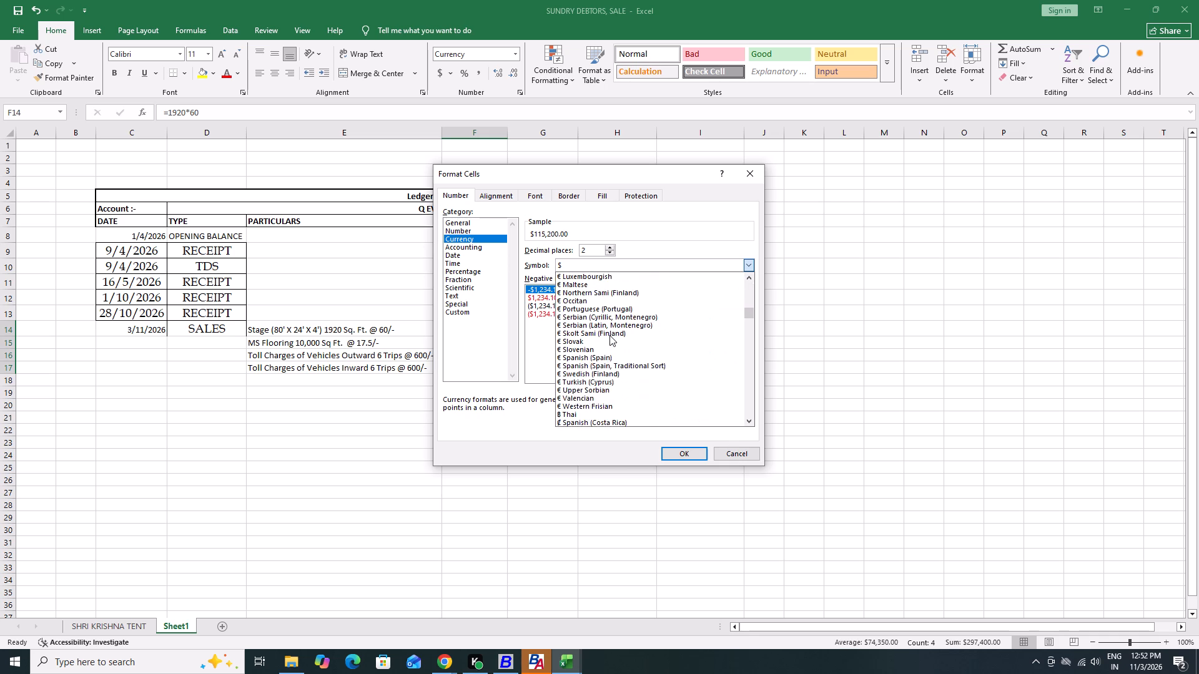
scroll(609, 335, "down", 20)
scroll(609, 335, "down", 3)
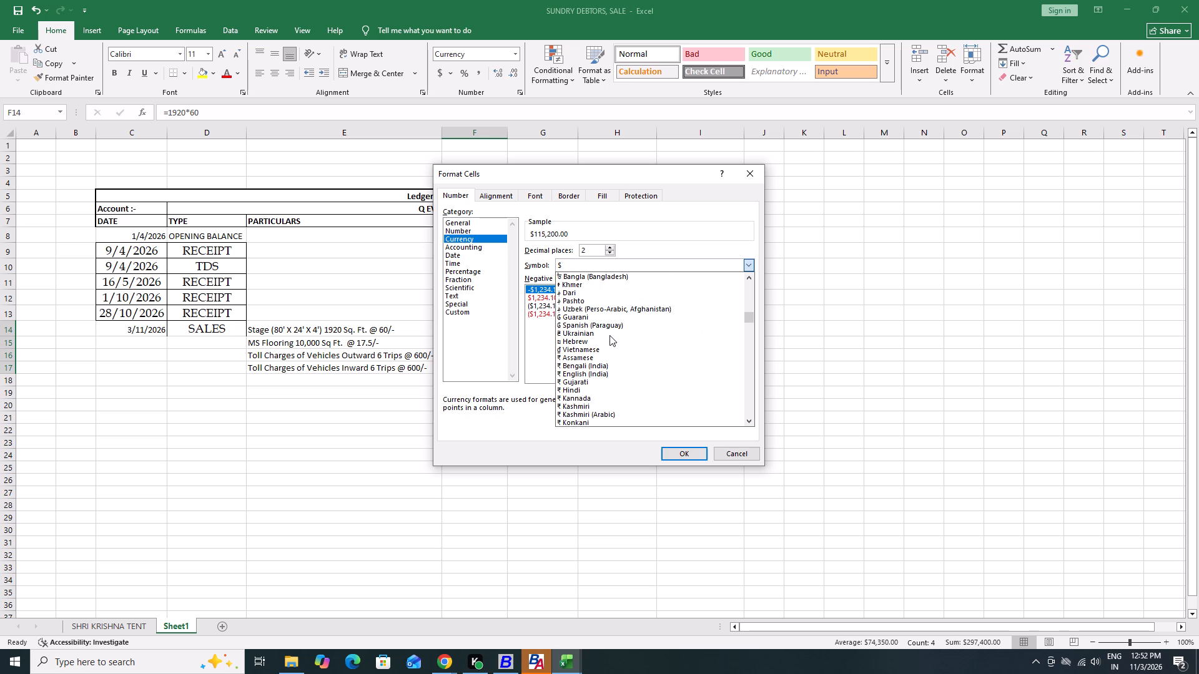
left_click(565, 387)
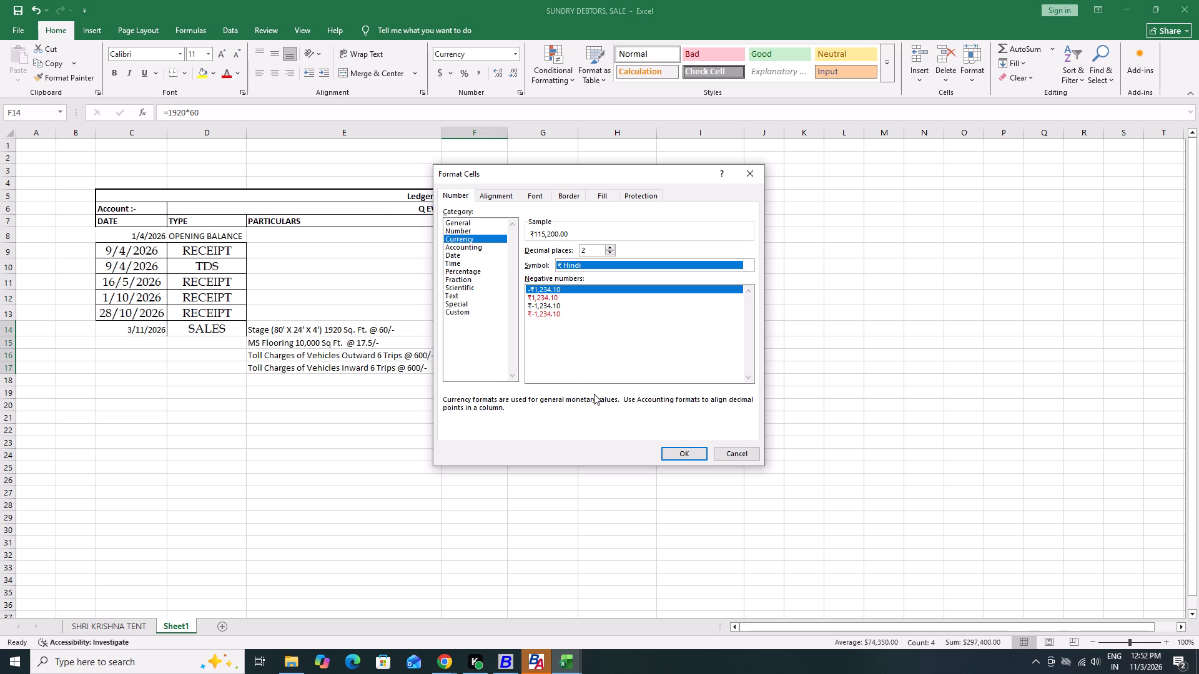
left_click(678, 448)
left_click(571, 446)
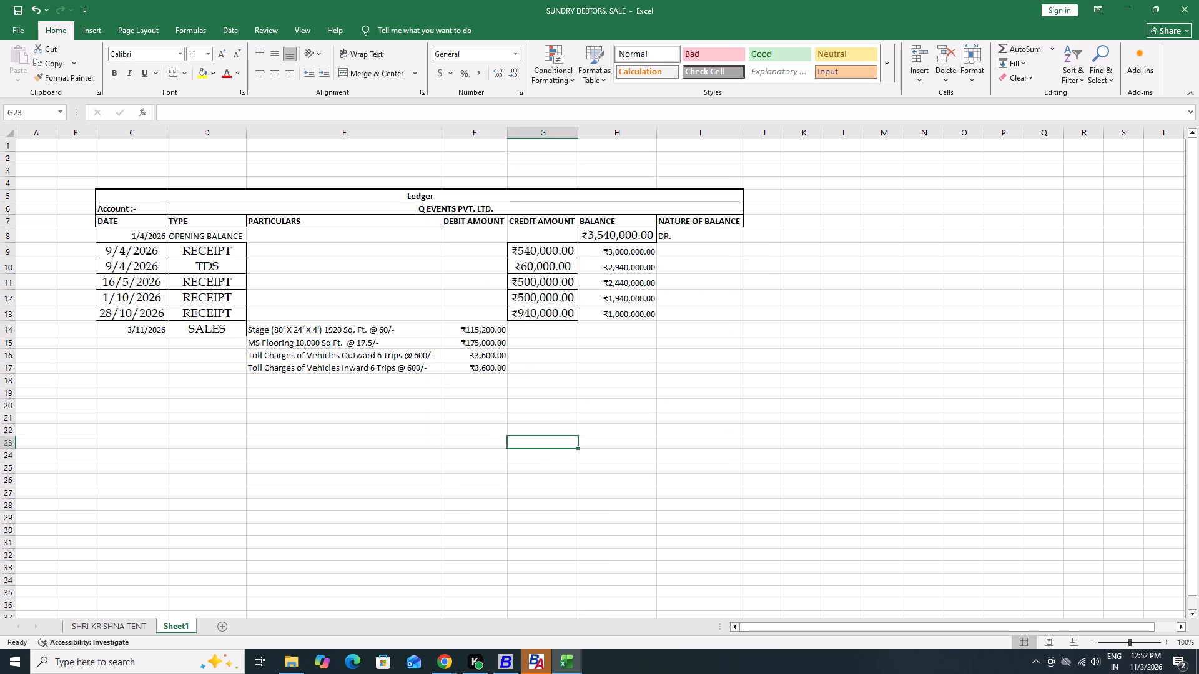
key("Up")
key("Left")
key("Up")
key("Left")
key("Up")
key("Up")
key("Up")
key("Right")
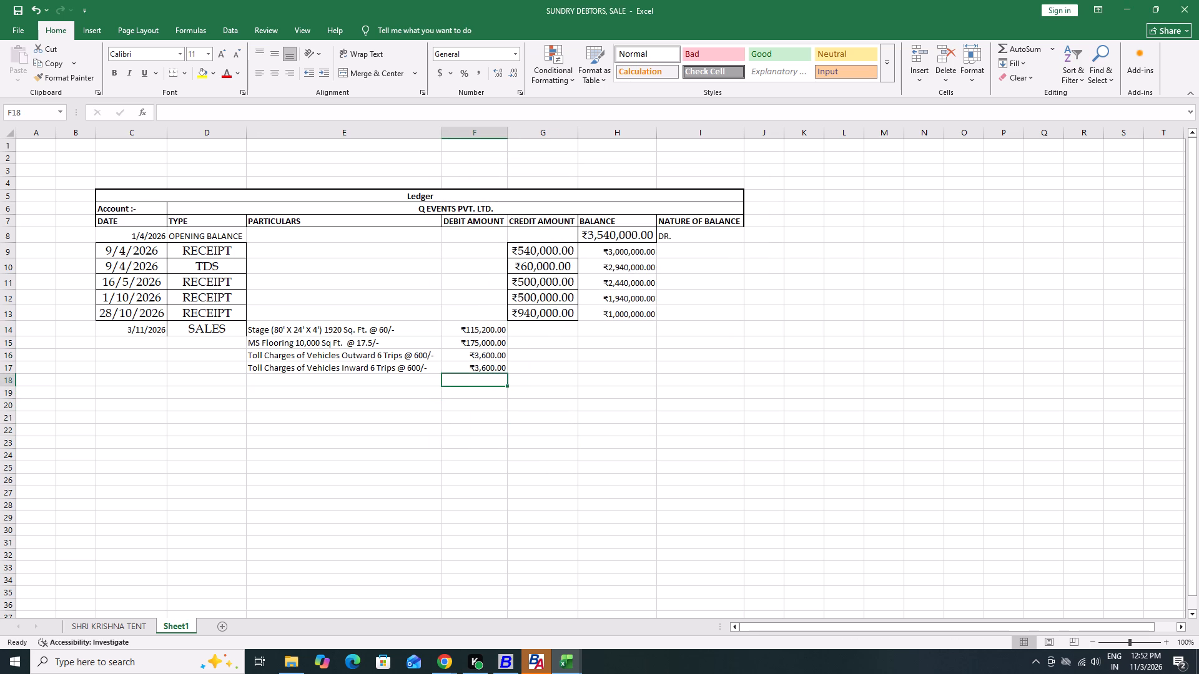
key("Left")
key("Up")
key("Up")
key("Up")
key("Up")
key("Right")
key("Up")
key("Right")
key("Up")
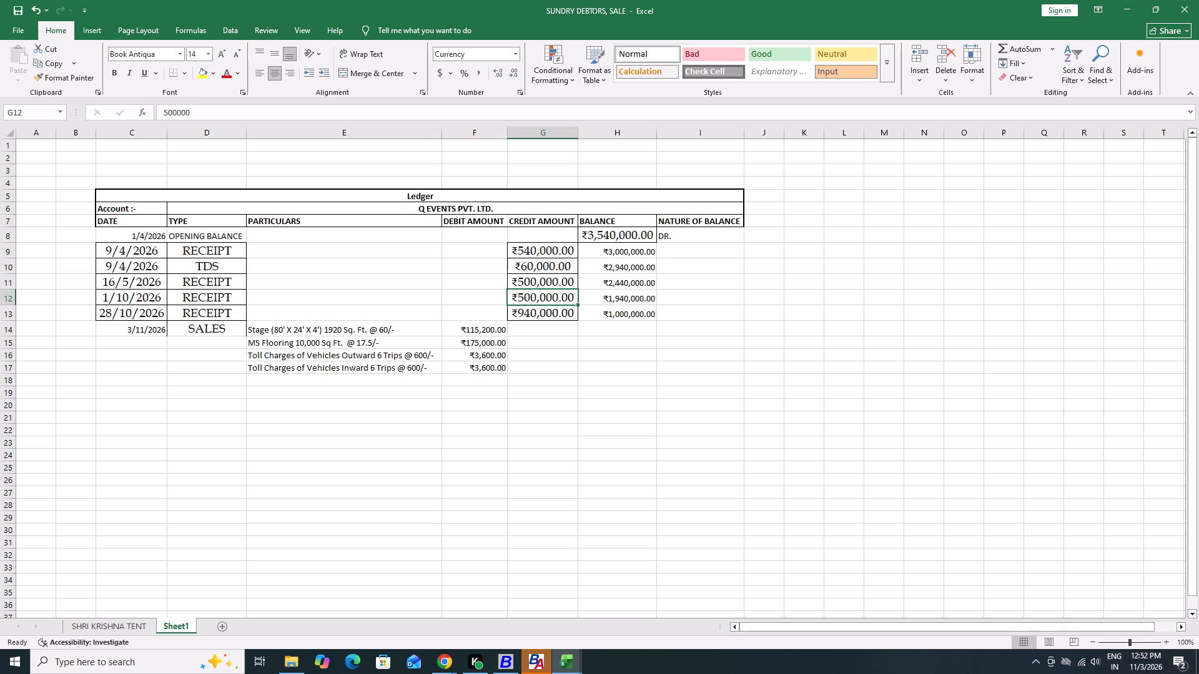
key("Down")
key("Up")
Set the font of the sales particulars and debit amounts in E14:F17 to Book Antiqua.
key("Down")
key("Down")
key("Down")
key("Left")
key("Left")
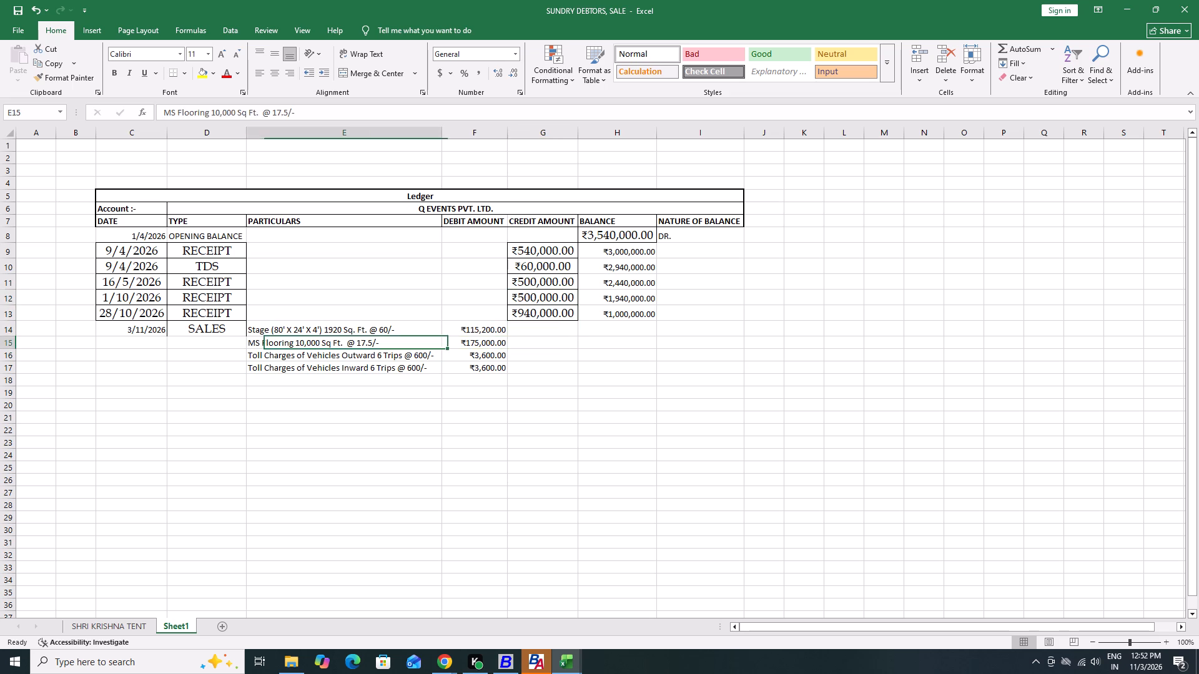
key("Up")
key("ctrl+shift+Down")
key("ctrl+shift+Right")
key("alt+h")
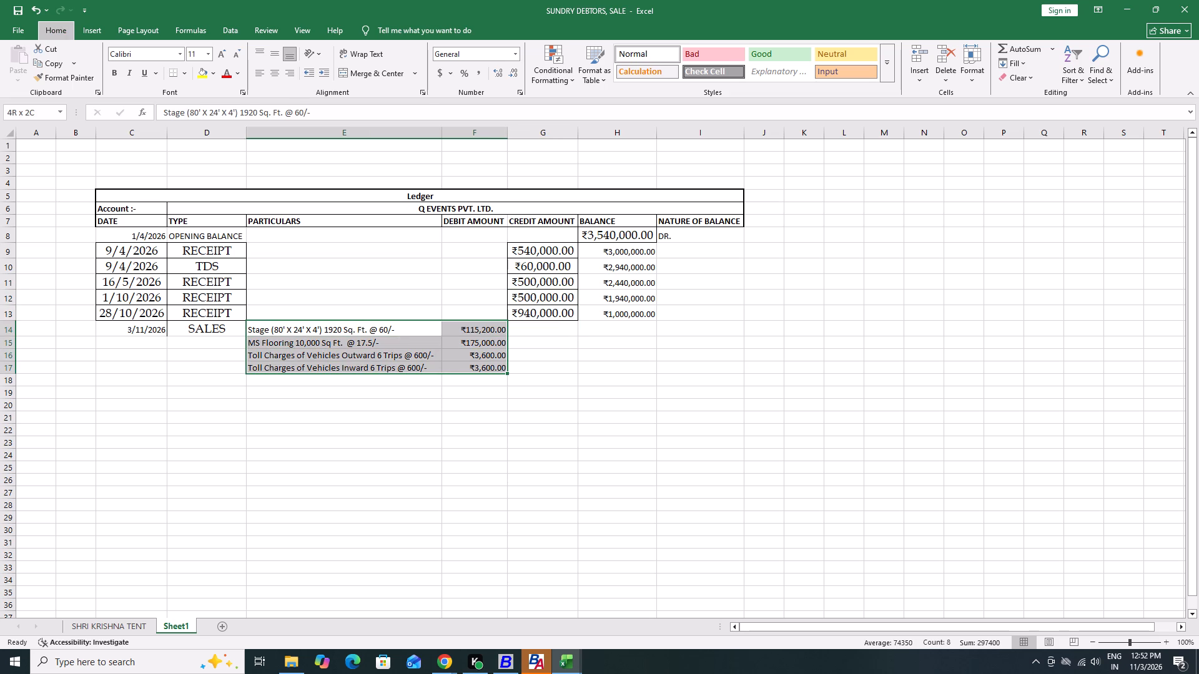
type("nn")
key("Escape")
key("Escape")
key("Escape")
type("hff")
key("BackSpace")
type("book")
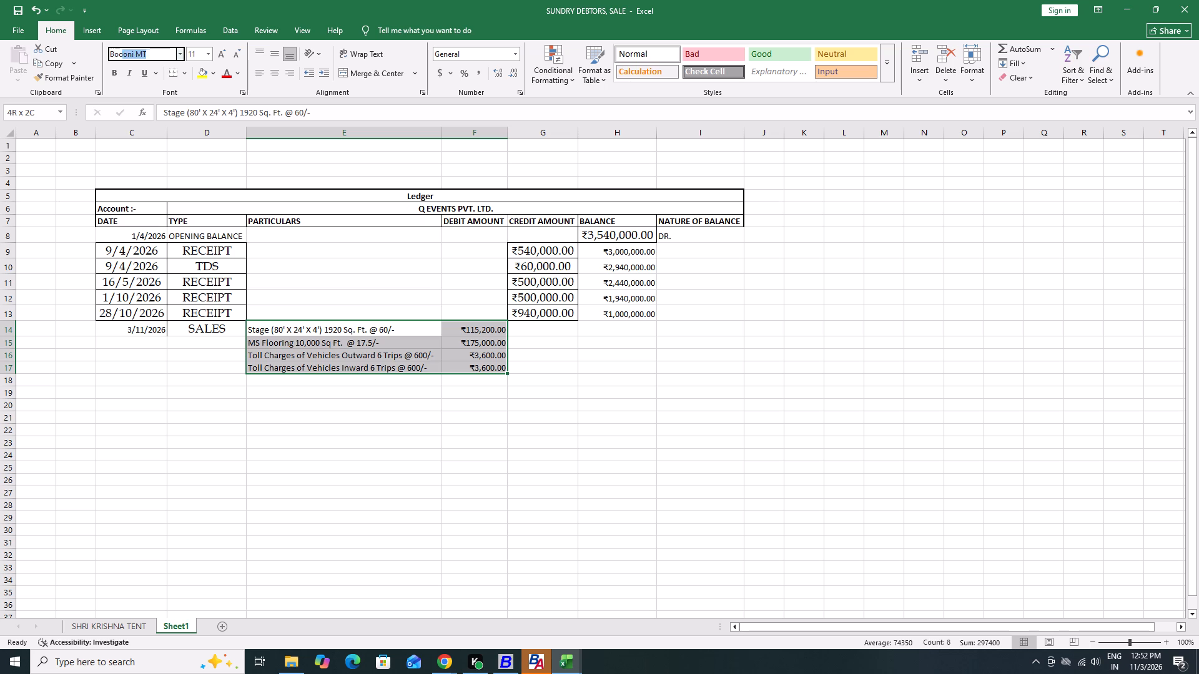
key("space")
key("Return")
Set the font size of the sales particulars and debit amounts in E14:F17 to 14.
key("alt+h")
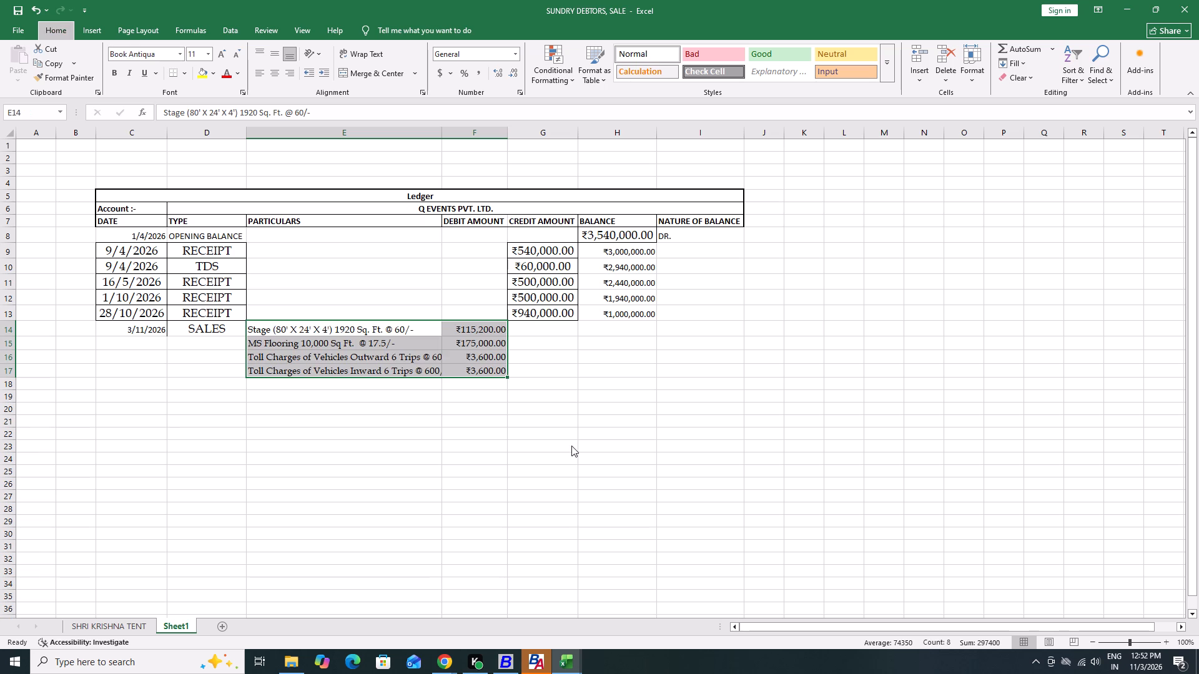
type("fs")
key("BackSpace")
type("14")
key("Return")
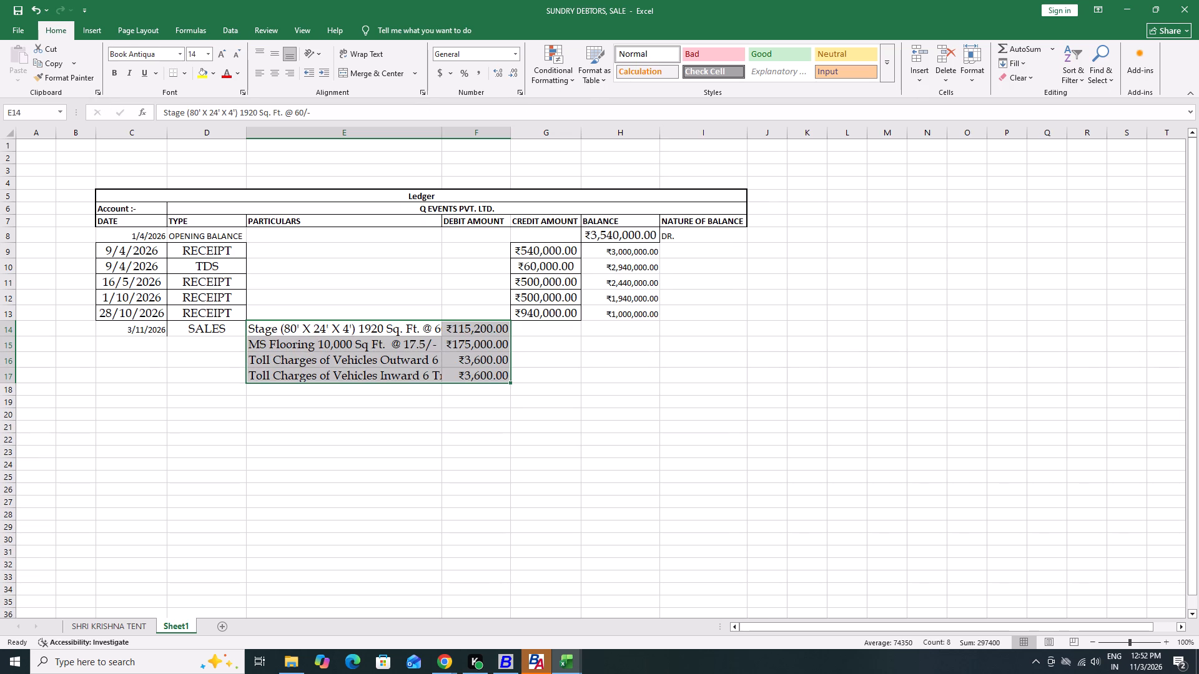
Auto-fit the PARTICULARS and DEBIT AMOUNT column widths to the contents of E14:F17.
type("hoi")
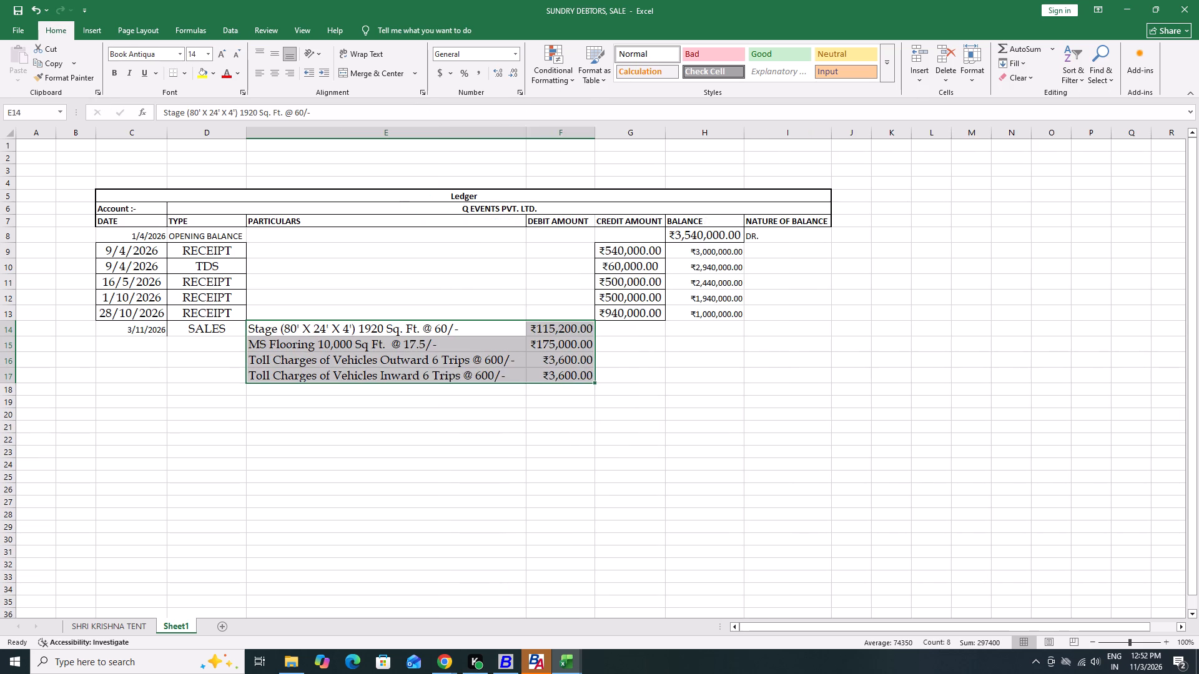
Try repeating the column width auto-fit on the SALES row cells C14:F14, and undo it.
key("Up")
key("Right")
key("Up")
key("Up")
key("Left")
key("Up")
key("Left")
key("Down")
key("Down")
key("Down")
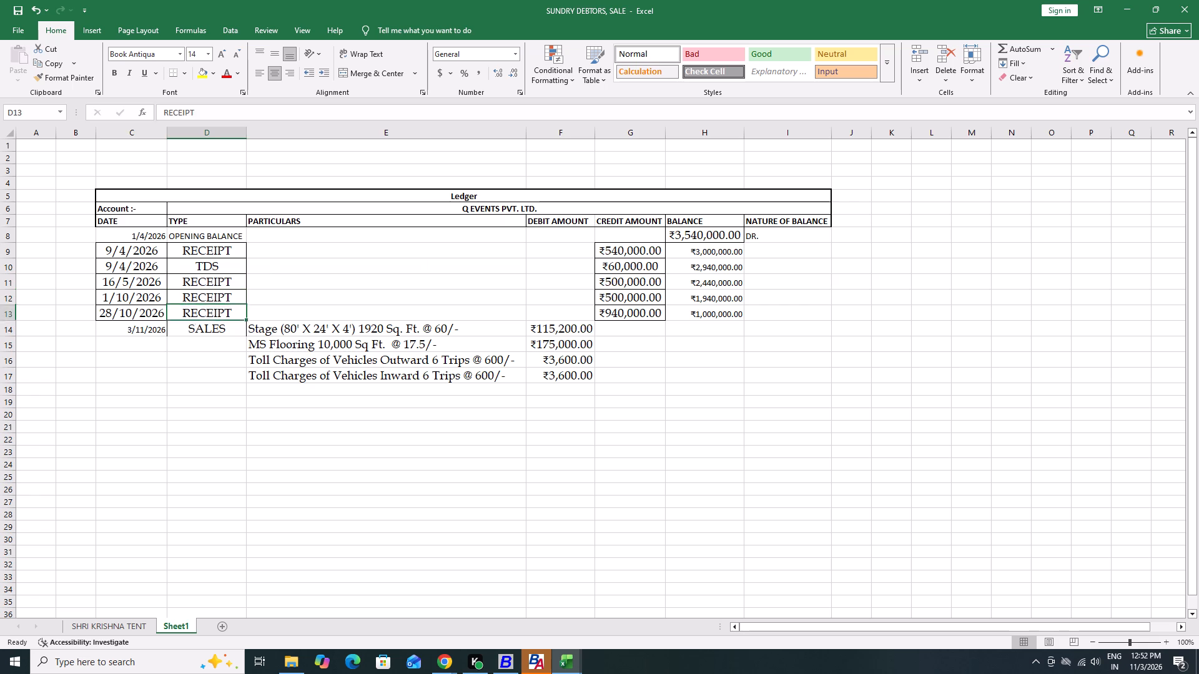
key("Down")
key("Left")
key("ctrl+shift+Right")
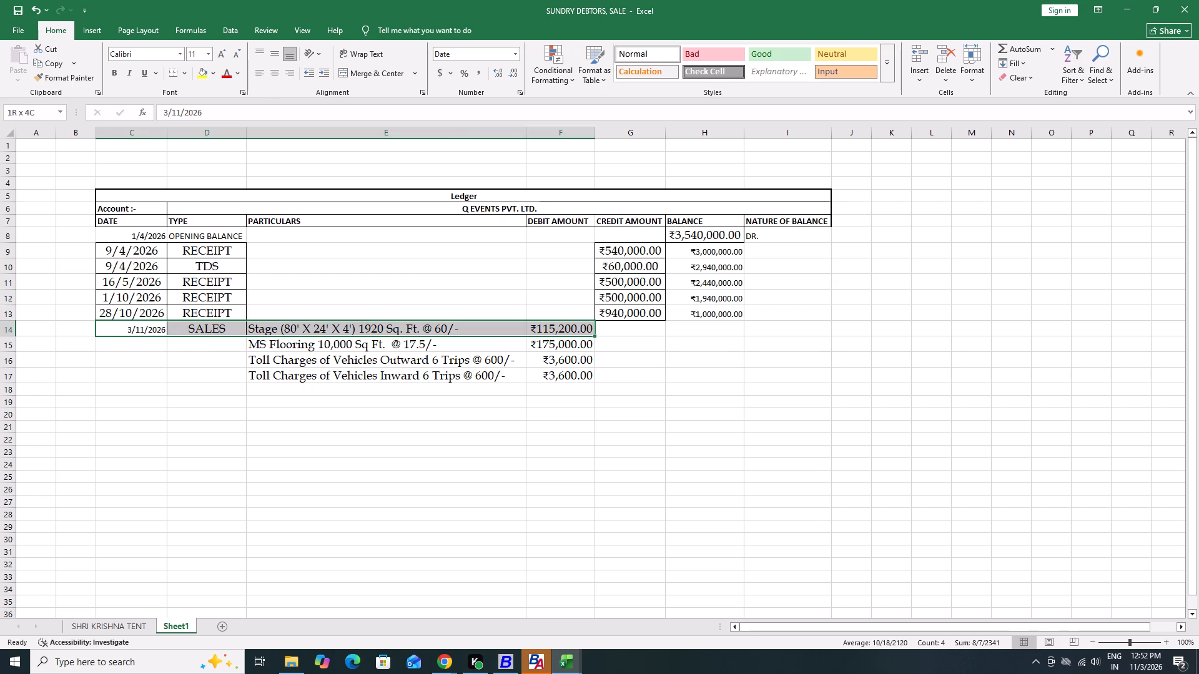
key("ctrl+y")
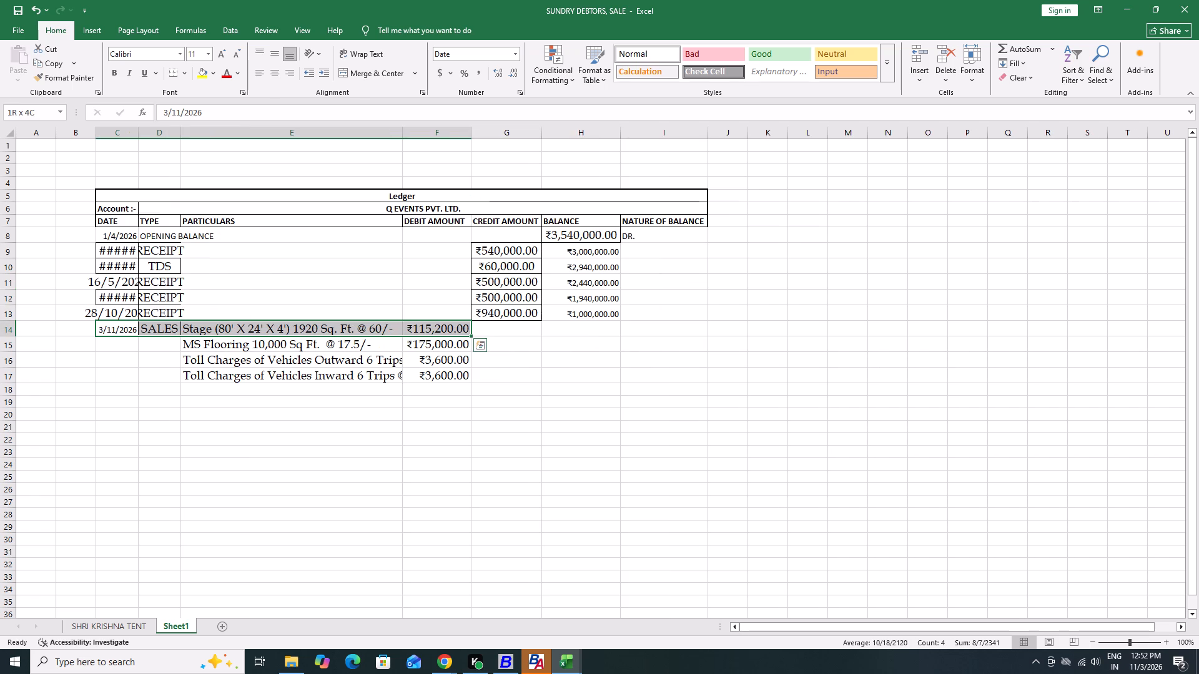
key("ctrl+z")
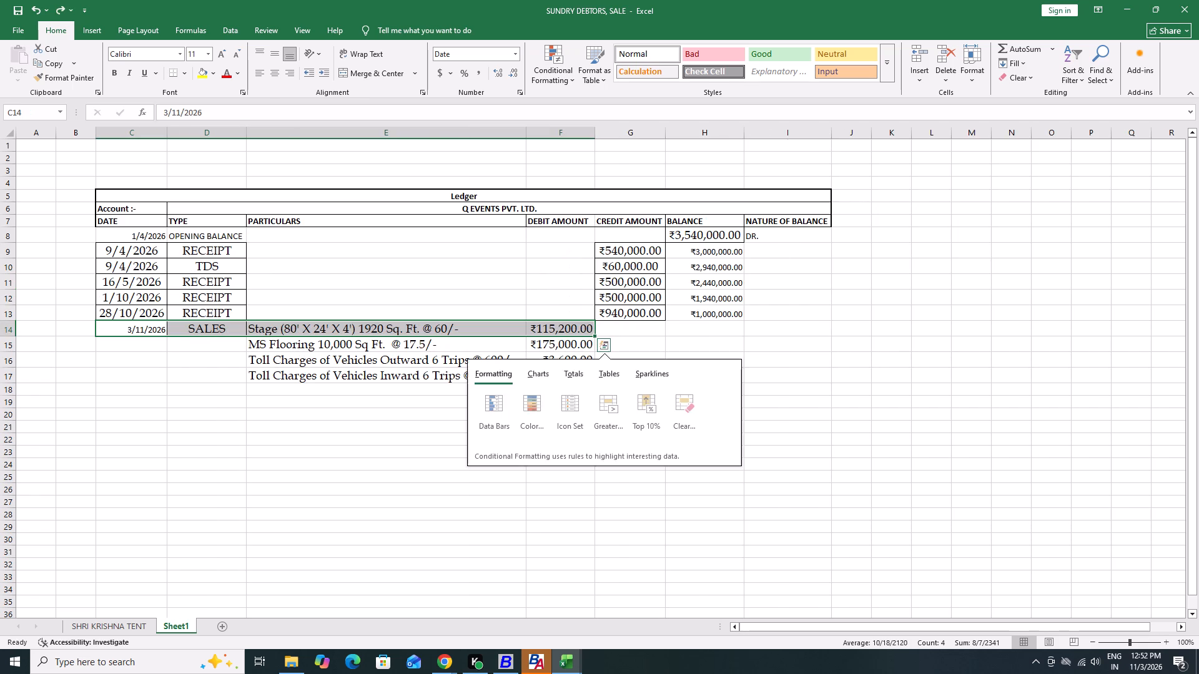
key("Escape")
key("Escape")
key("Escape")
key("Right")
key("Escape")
Set the font of the opening balance date and type in C8:D8 to Book Antiqua.
key("Up")
key("Right")
key("Up")
key("Right")
key("Left")
key("Up")
key("Left")
key("Left")
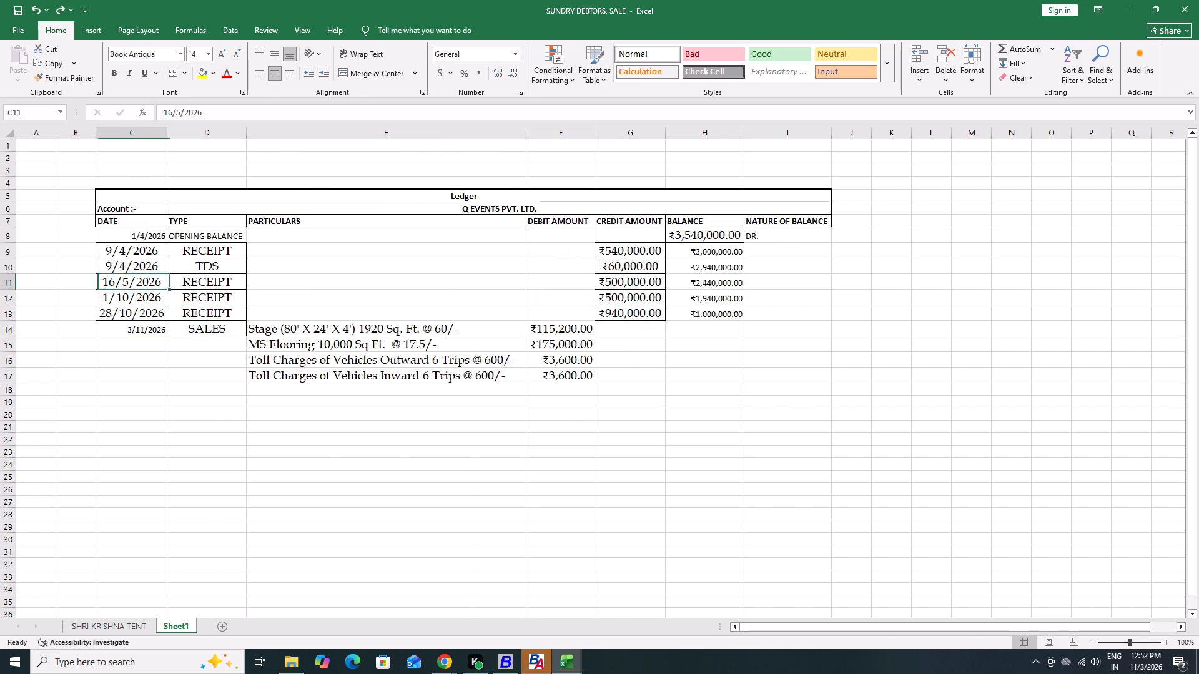
key("Up")
key("Up")
key("Up")
key("ctrl+shift+Right")
type("hff")
key("BackSpace")
type("book")
key("Return")
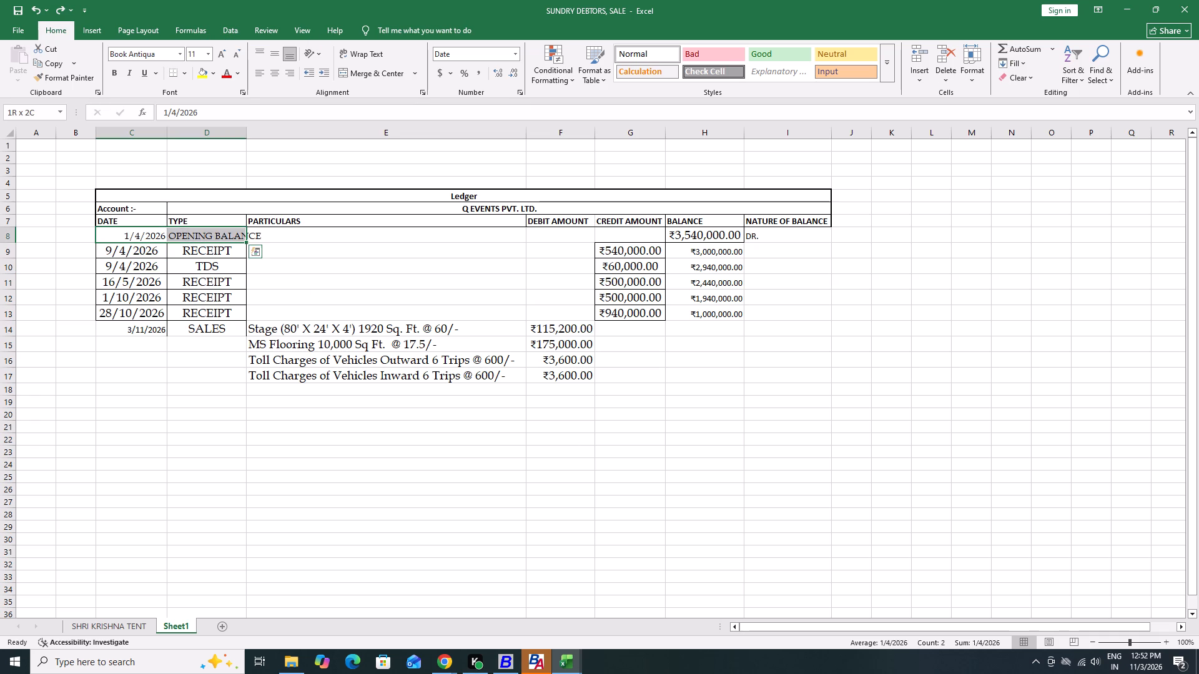
Auto-fit the DATE and TYPE column widths to the opening balance entries in C8:D8.
type("hoig")
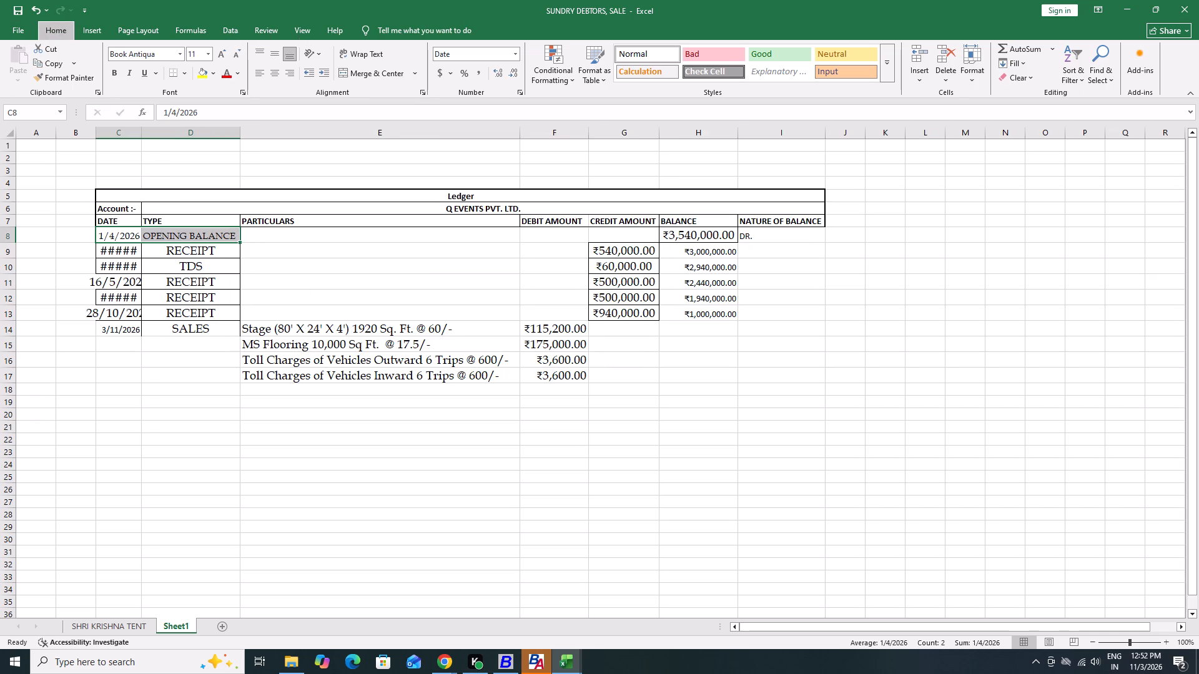
Set the font size of the opening balance date and type in C8:D8 to 14.
key("Escape")
key("Escape")
type("hfs")
key("BackSpace")
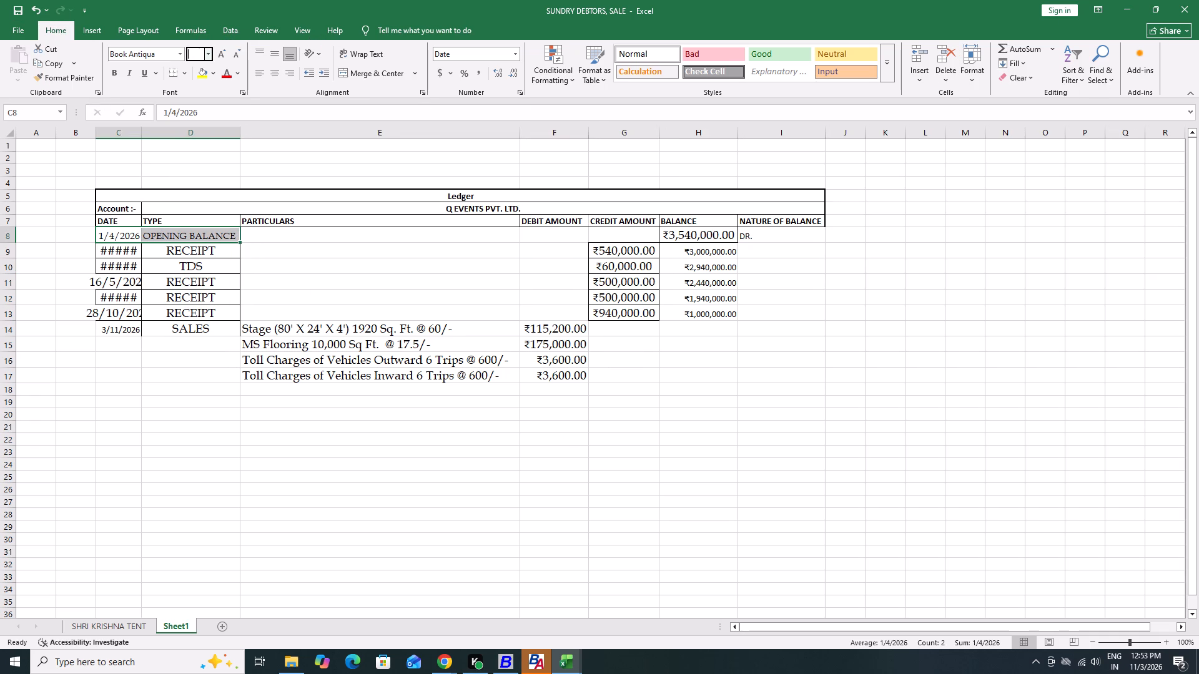
type("14")
key("Return")
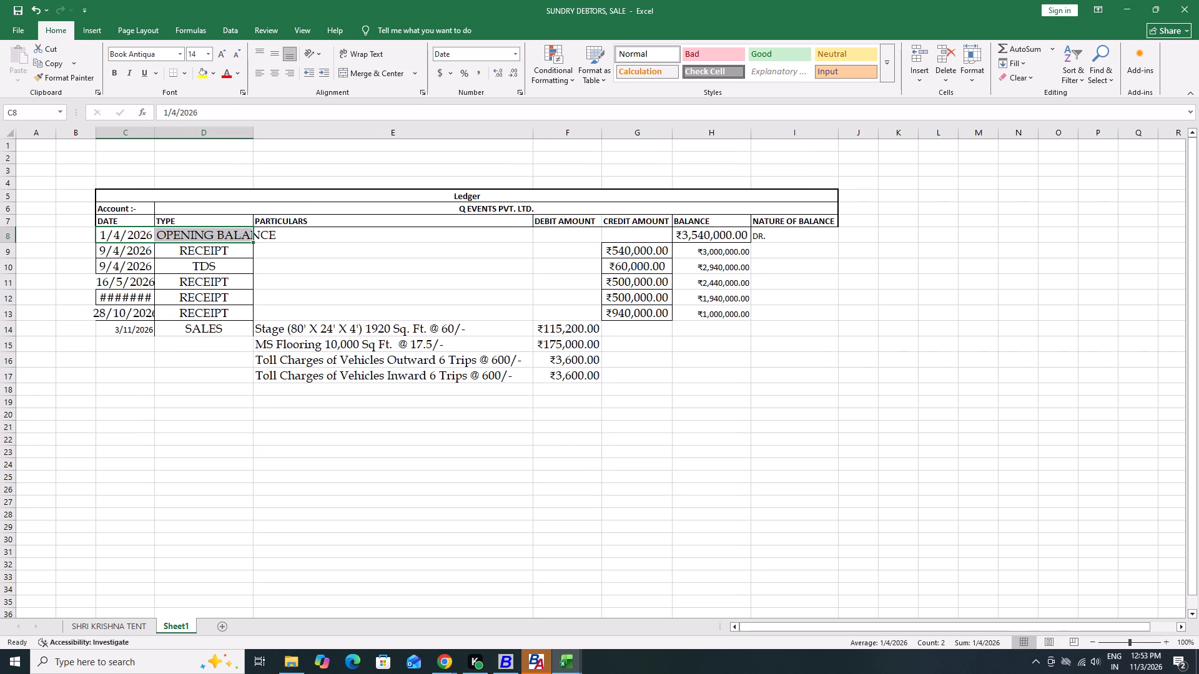
Auto-fit the DATE and TYPE column widths to C8:D8, and the DATE column again to the receipt date in C12.
key("alt+h")
type("oi")
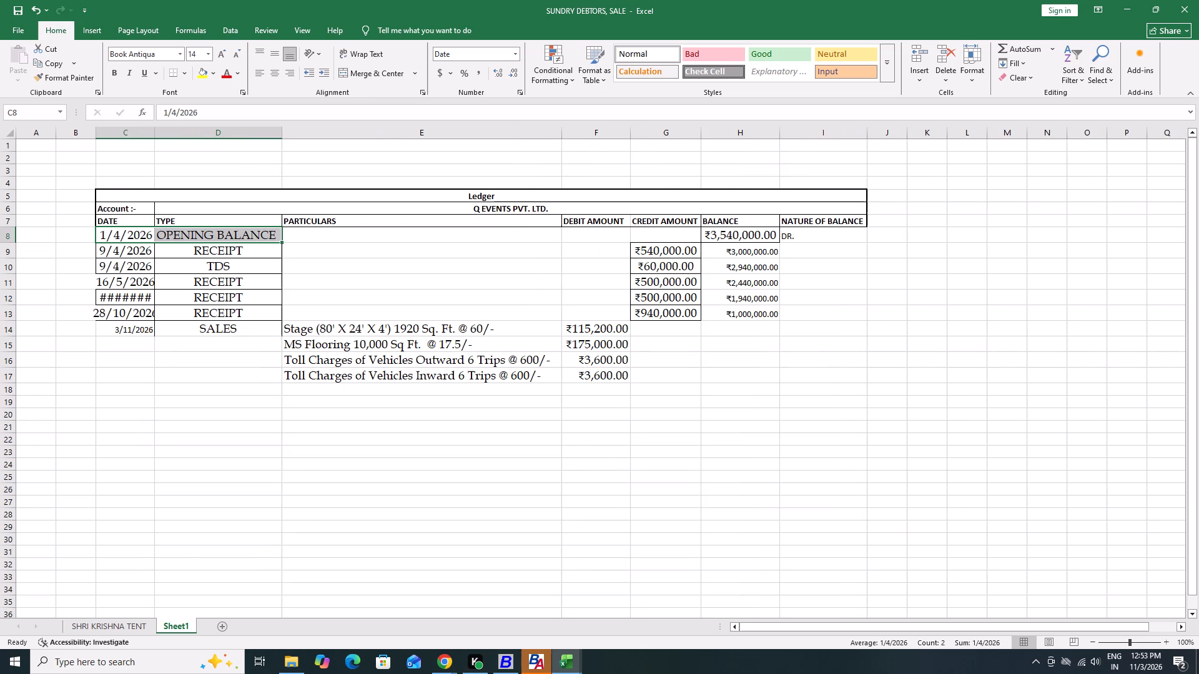
key("Down")
key("Down")
key("Down")
key("Down")
type("hoi")
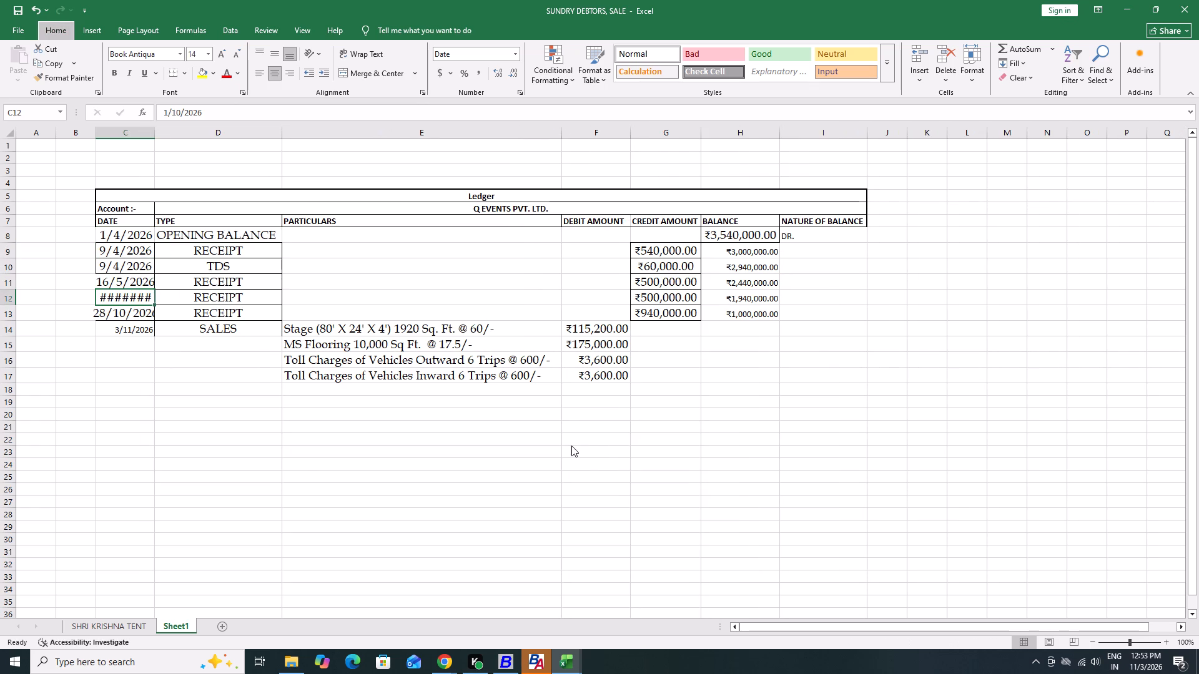
Set the font of the SALES row date in C14 to Book Antiqua.
key("Down")
key("Down")
key("Down")
key("Up")
key("alt+h")
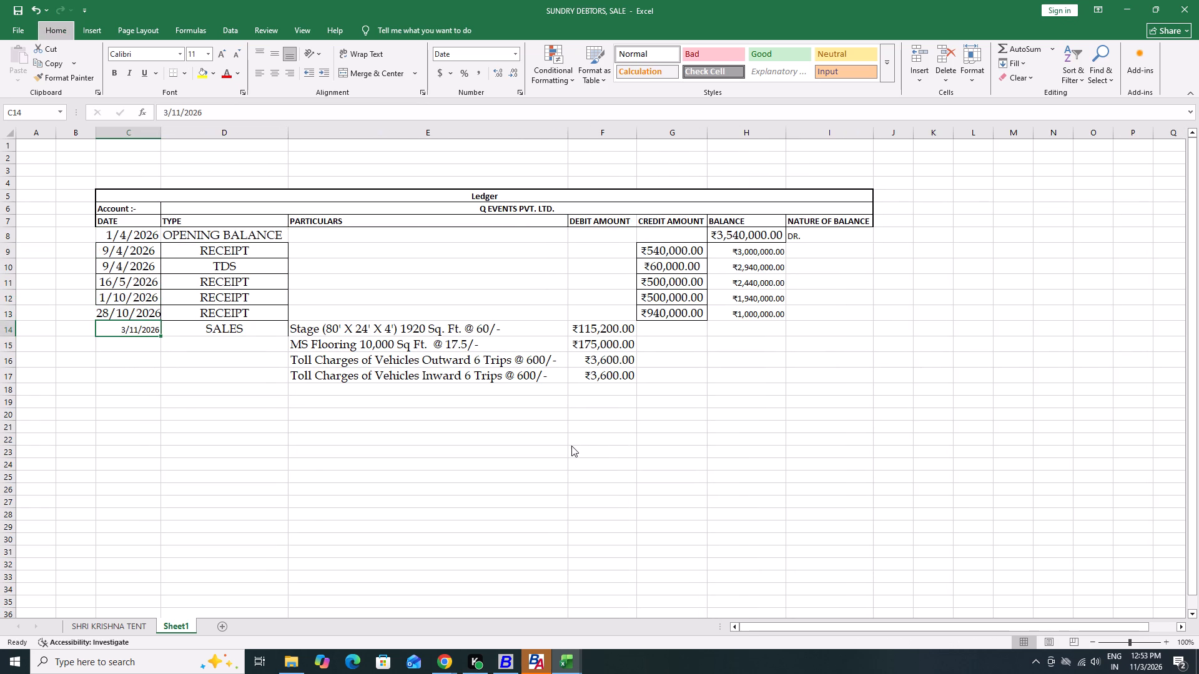
type("ff")
key("BackSpace")
type("ti")
key("BackSpace")
key("BackSpace")
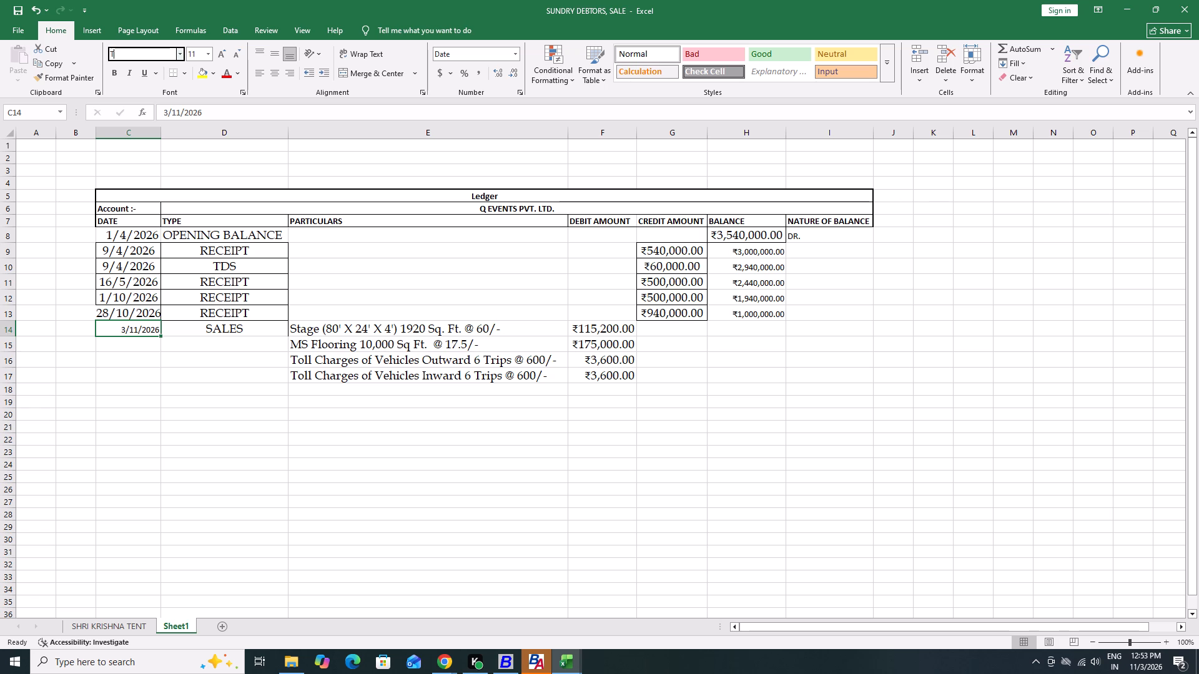
key("BackSpace")
type("bood")
key("BackSpace")
type("k")
key("space")
key("Return")
Set the font size of the SALES row date in C14 to 14.
key("h")
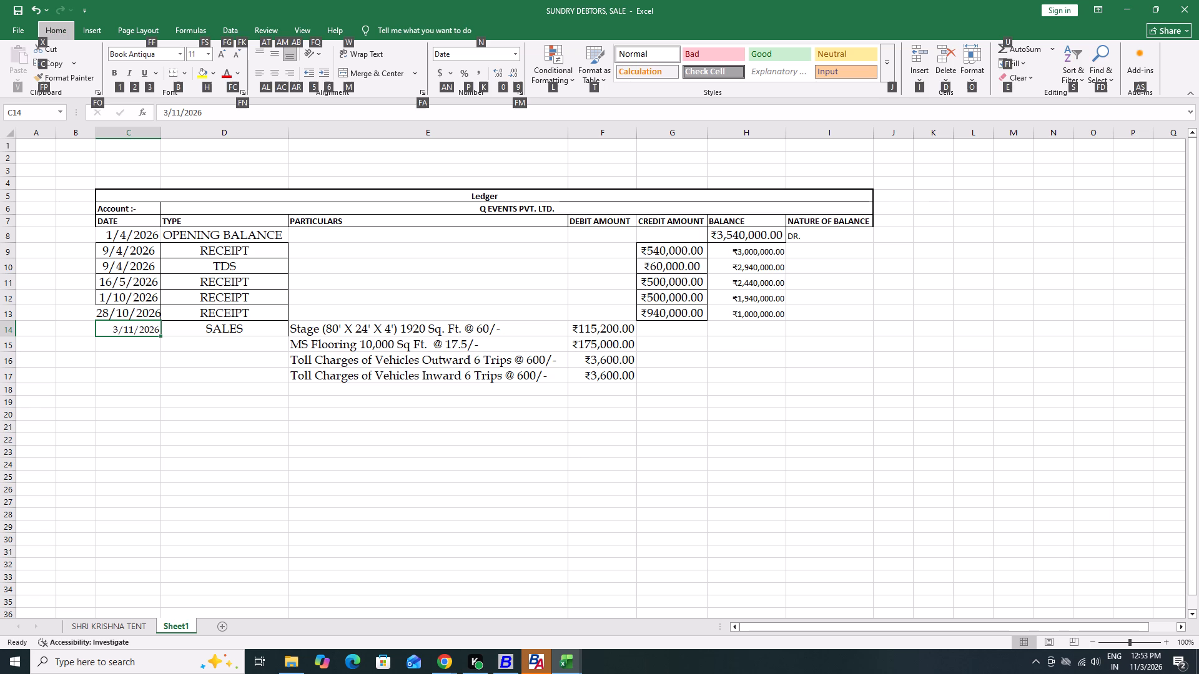
type("fs")
key("BackSpace")
type("14")
key("Return")
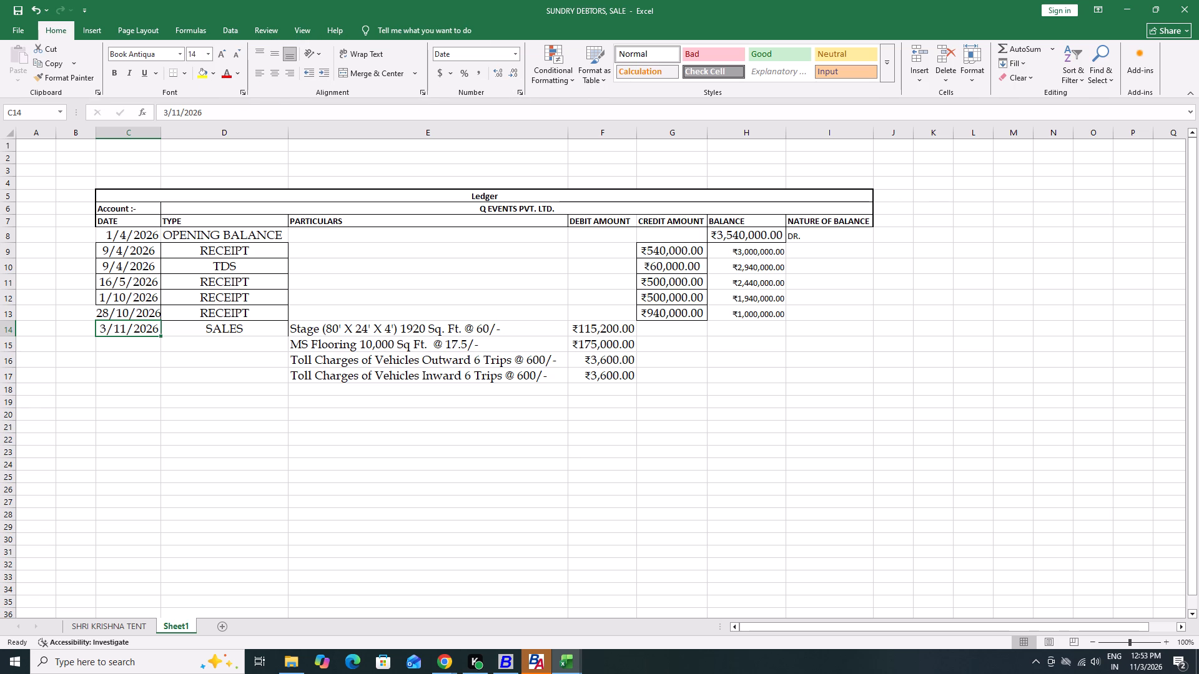
Set the font of the running balances in H9:H13 to Book Antiqua.
key("Up")
key("Up")
key("Up")
key("Up")
key("Up")
key("Up")
key("Up")
key("Right")
key("Down")
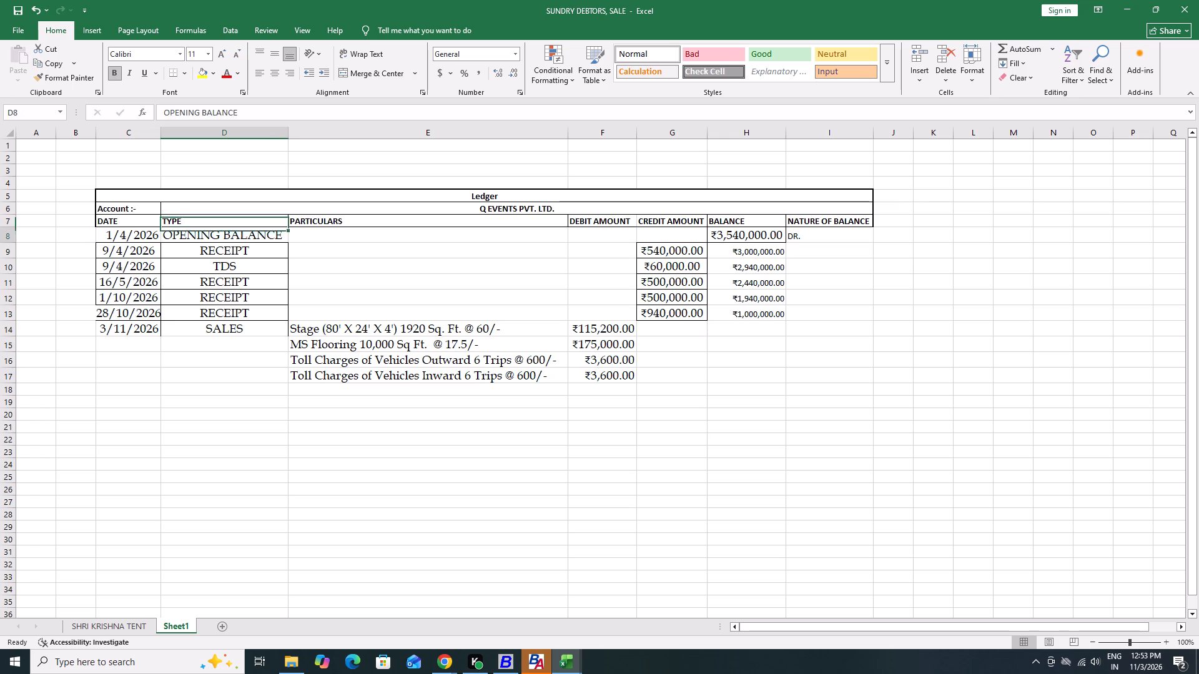
key("Down")
key("Down")
key("Down")
key("Down")
key("Down")
key("Right")
key("Down")
key("Up")
key("Right")
key("Up")
key("Right")
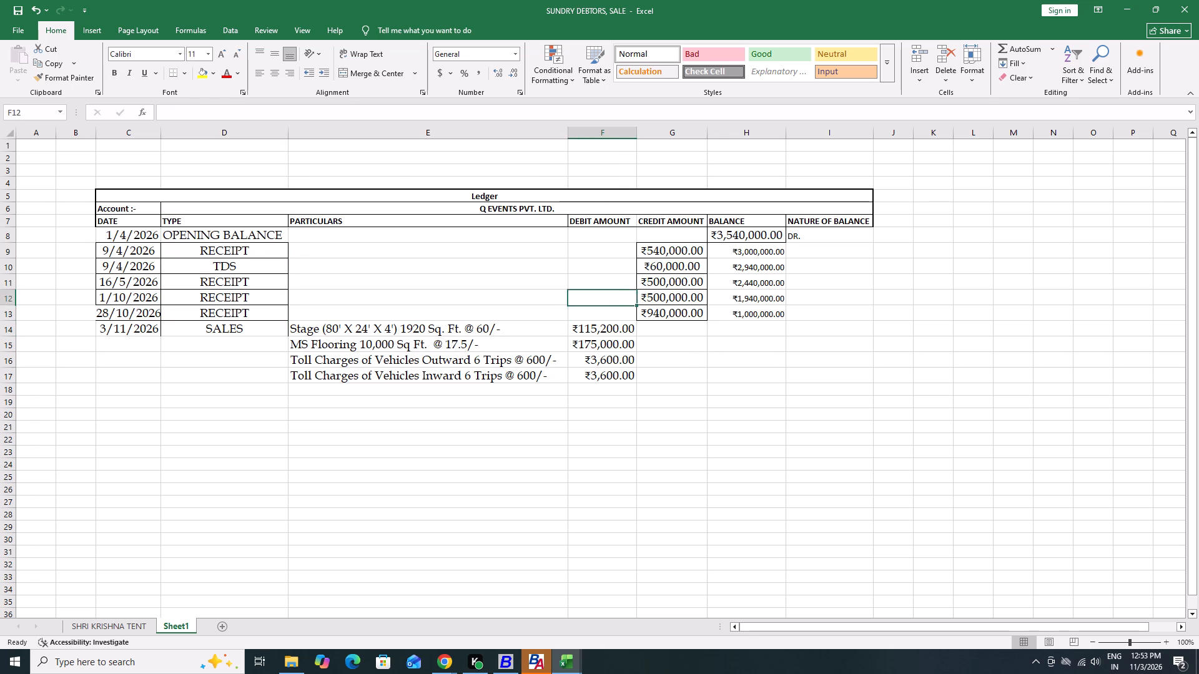
key("Up")
key("Up")
key("Up")
key("Right")
key("ctrl+shift+Down")
type("hff")
key("BackSpace")
type("book")
key("space")
key("Return")
Set the font size of the running balances in H9:H13 to 14.
key("j")
key("Escape")
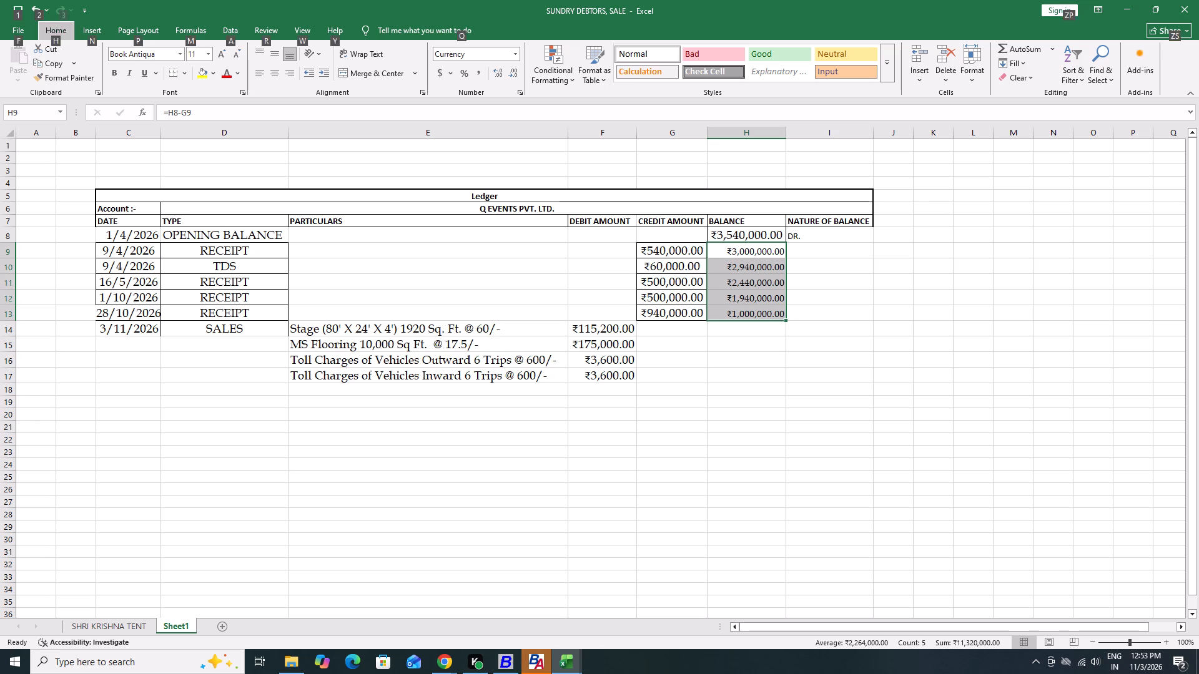
key("Escape")
type("hfs")
key("BackSpace")
type("14")
key("Return")
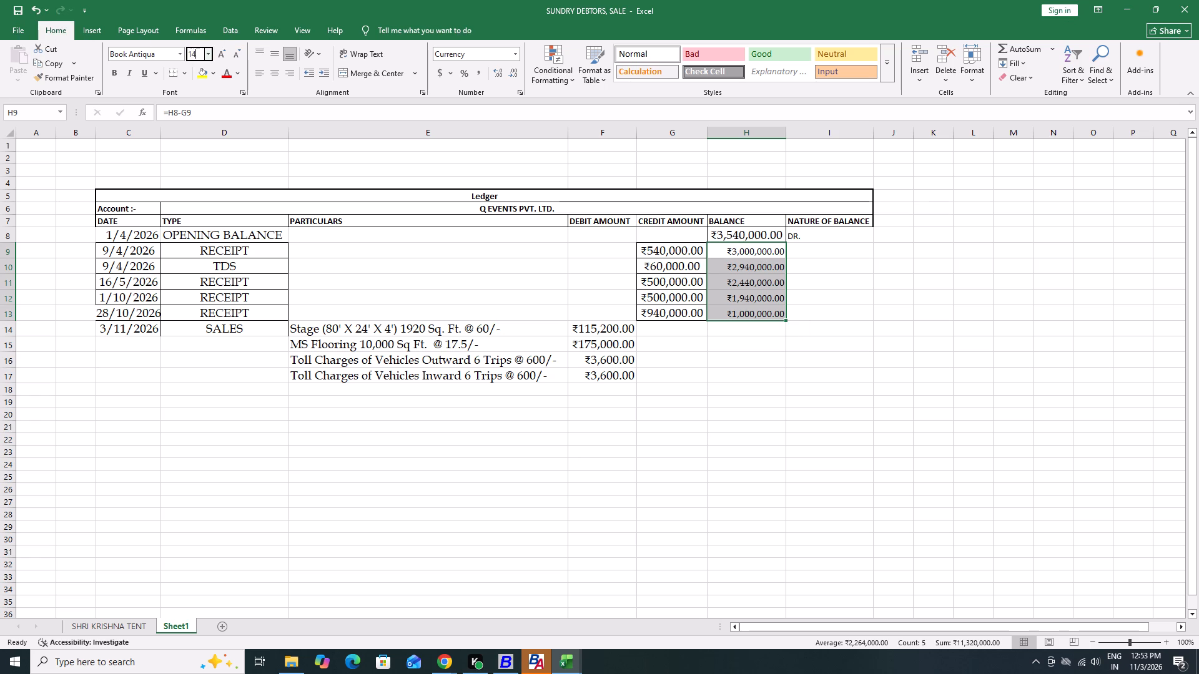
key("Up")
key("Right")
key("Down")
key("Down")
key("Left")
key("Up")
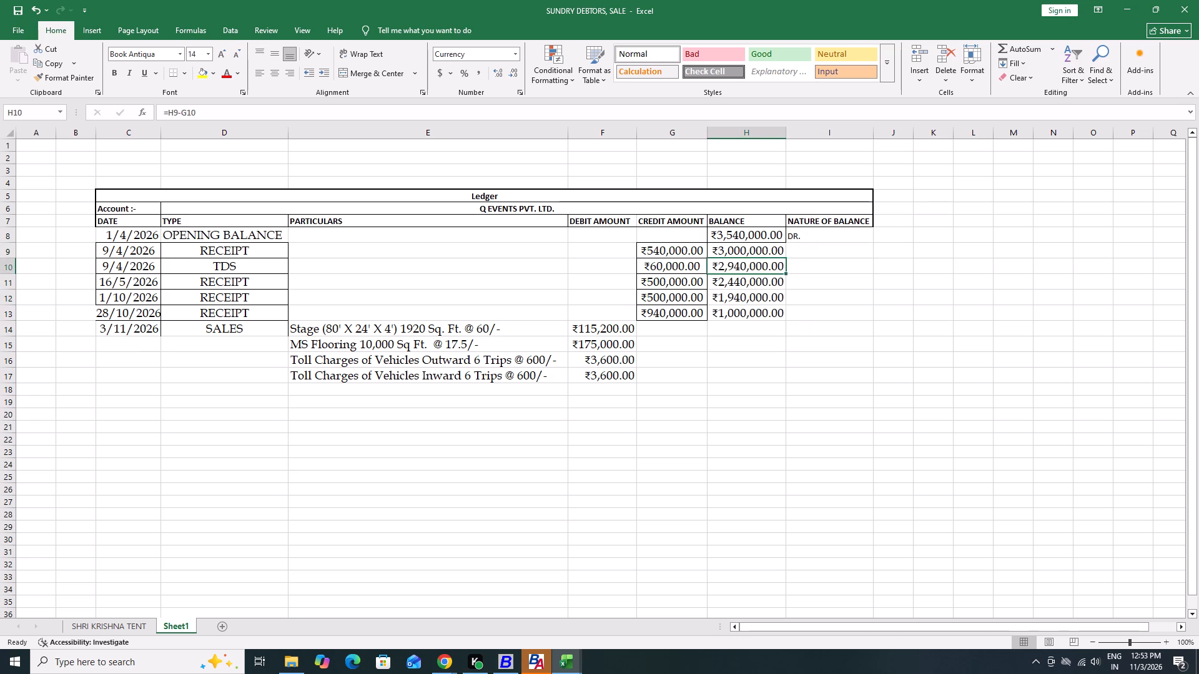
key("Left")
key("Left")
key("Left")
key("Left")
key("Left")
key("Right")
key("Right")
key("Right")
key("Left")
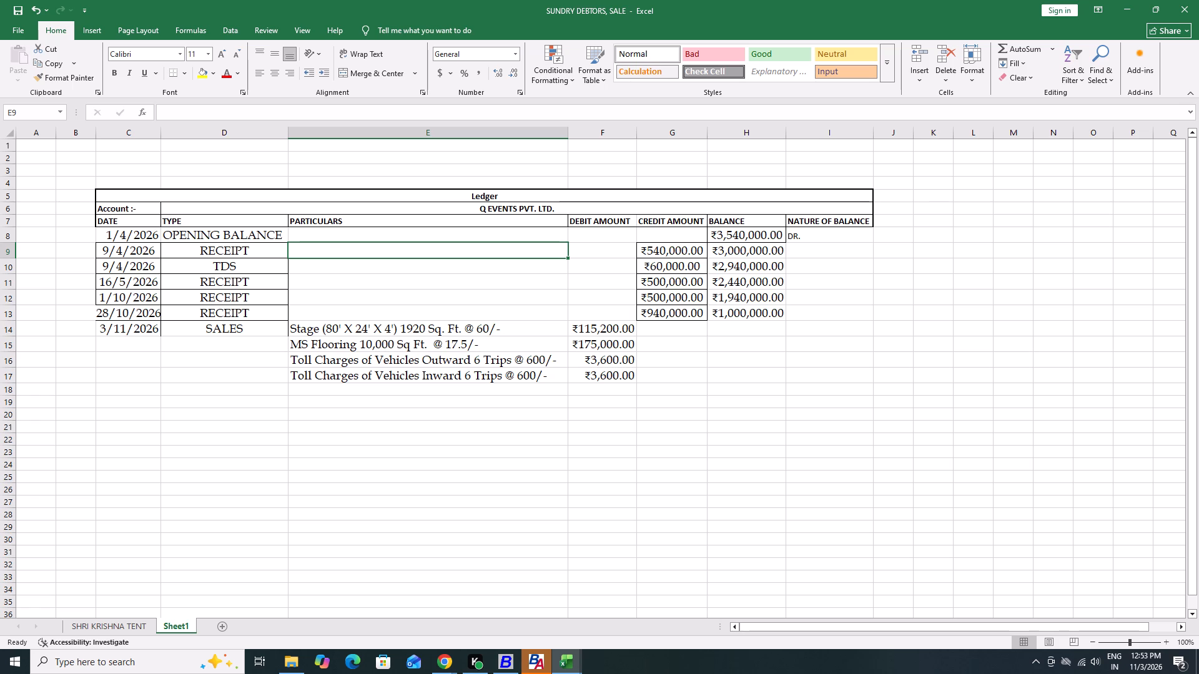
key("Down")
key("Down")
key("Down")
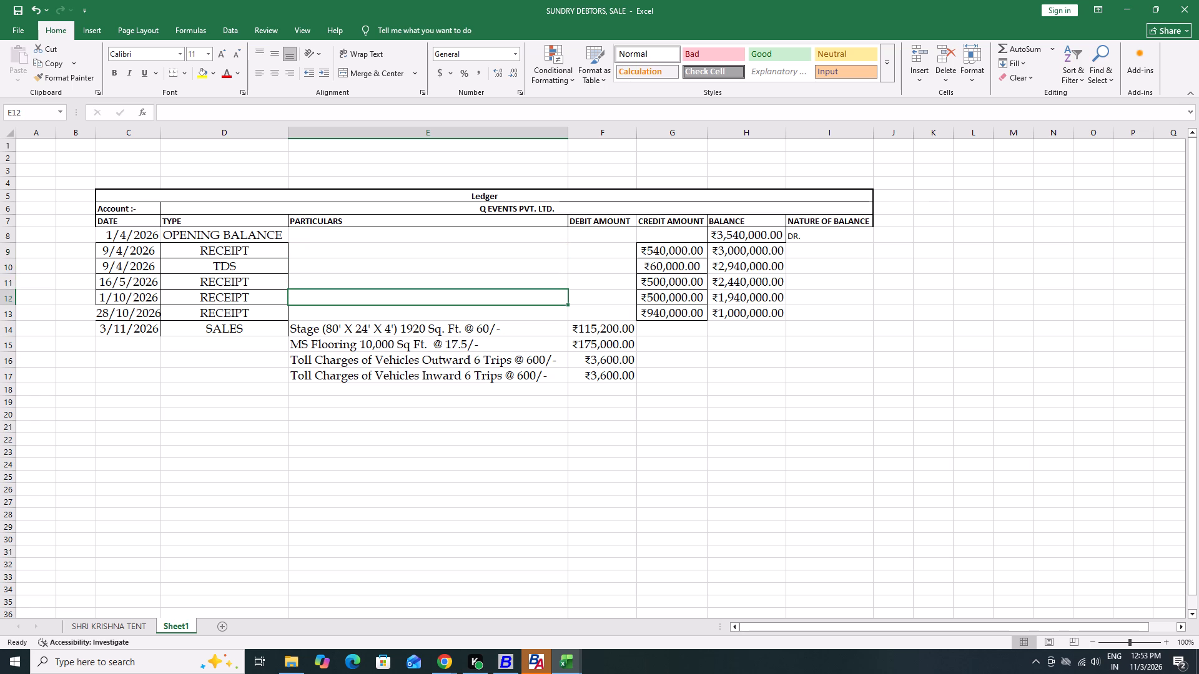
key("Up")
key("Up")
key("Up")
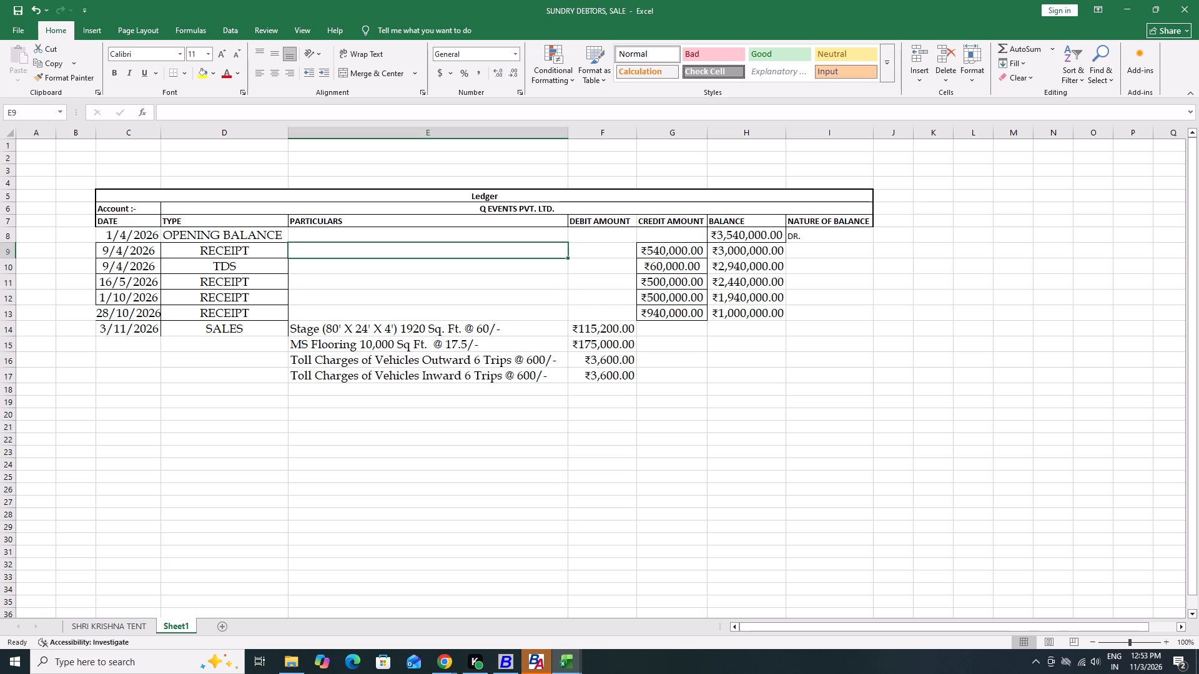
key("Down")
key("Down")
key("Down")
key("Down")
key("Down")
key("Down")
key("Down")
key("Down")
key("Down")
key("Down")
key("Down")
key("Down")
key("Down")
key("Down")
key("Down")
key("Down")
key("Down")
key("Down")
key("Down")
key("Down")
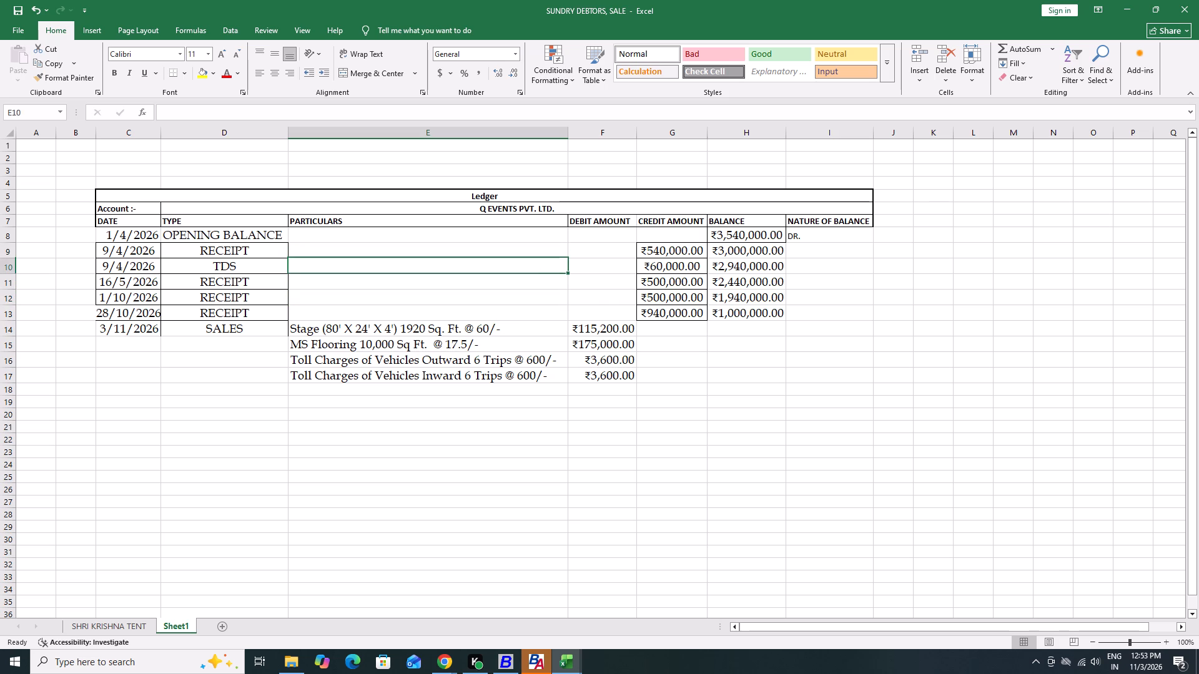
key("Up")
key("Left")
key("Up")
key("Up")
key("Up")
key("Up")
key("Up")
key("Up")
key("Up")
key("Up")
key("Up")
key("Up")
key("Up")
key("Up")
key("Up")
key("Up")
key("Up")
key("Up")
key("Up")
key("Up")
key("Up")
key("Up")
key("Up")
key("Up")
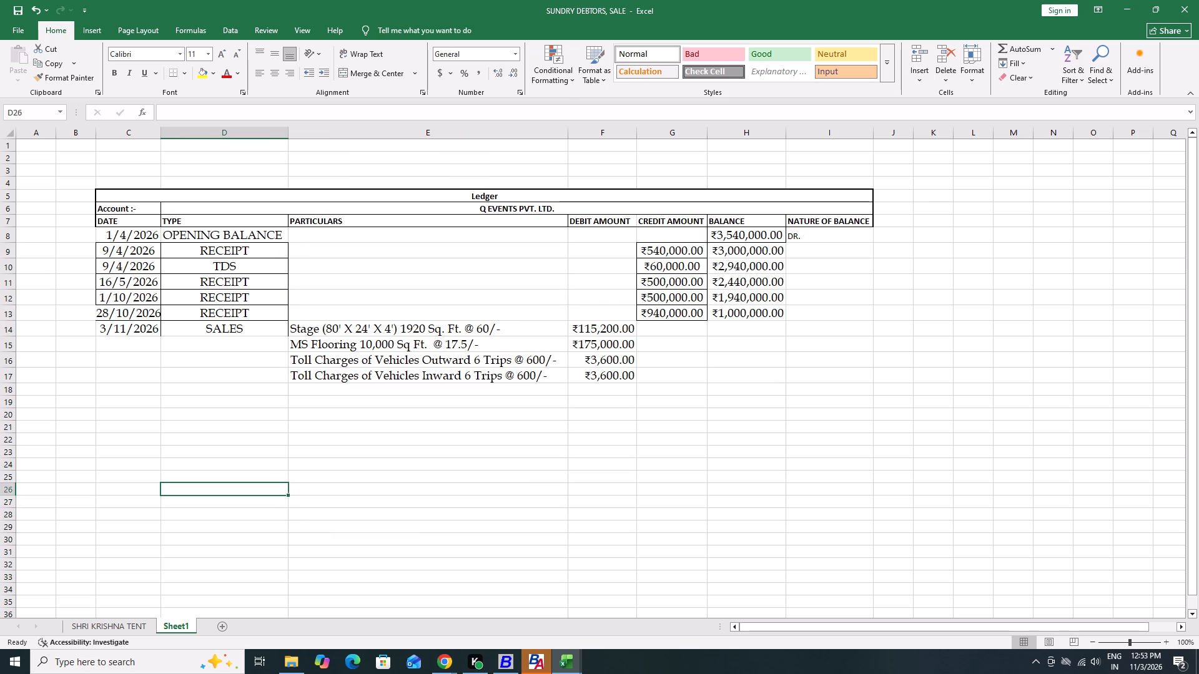
Fill the DR. entry from I8 down the NATURE OF BALANCE column through I17.
key("Down")
key("Down")
key("Right")
key("Down")
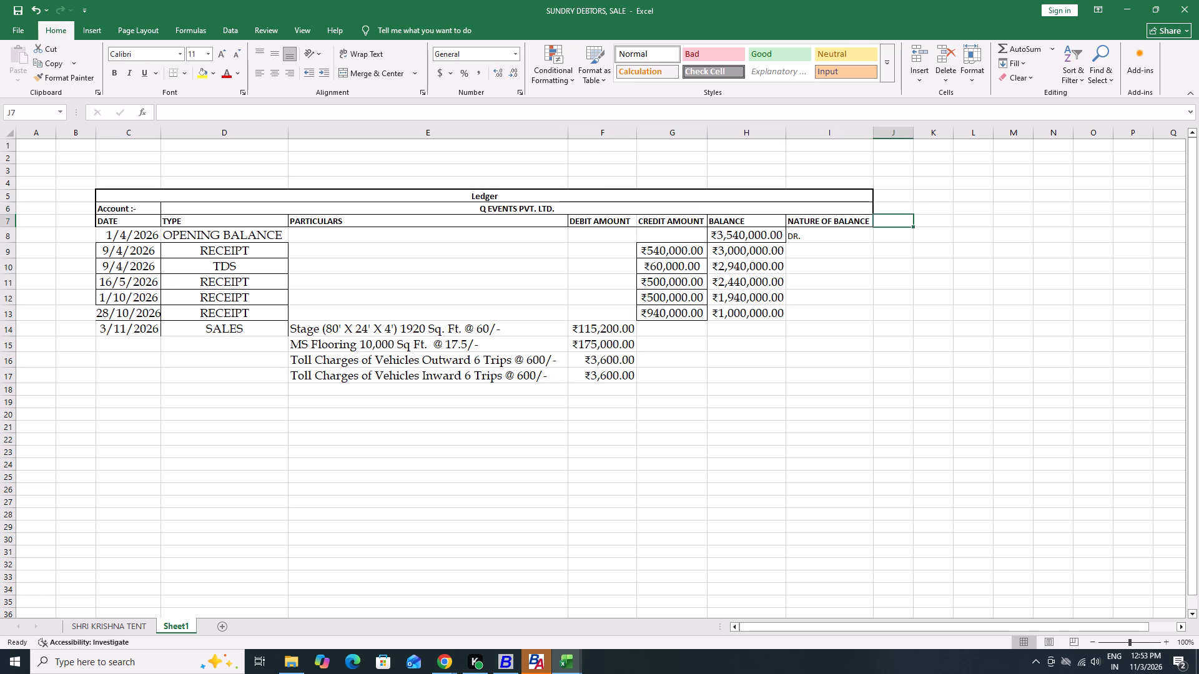
key("Down")
key("Down")
key("Left")
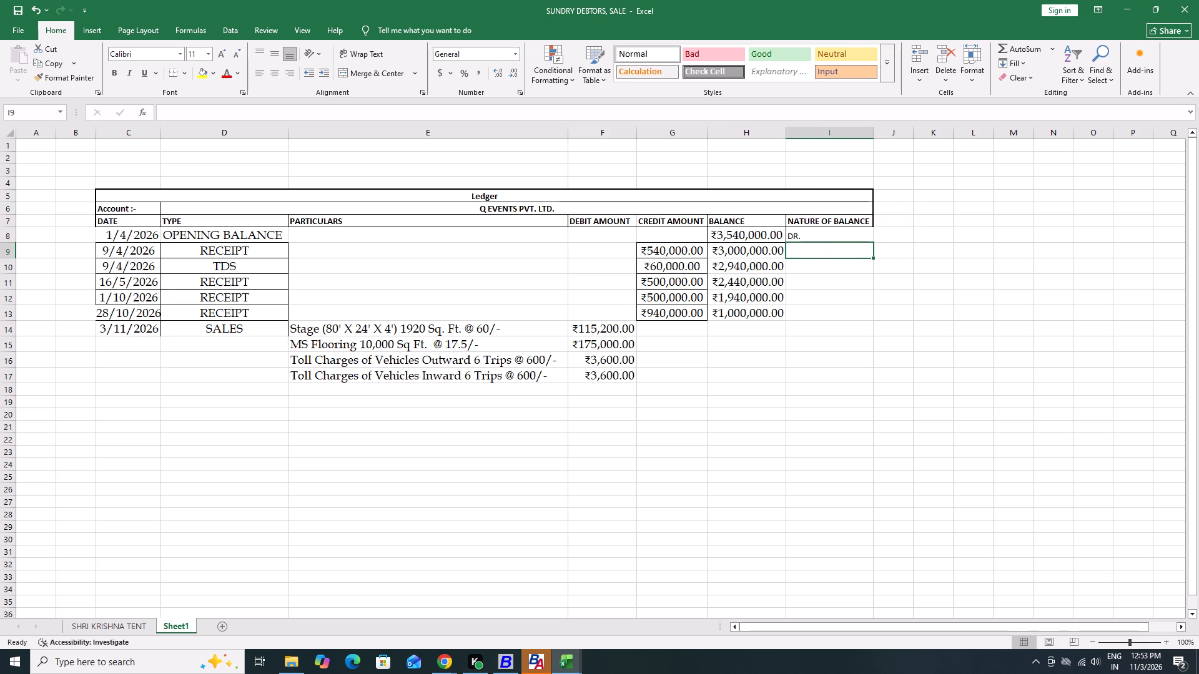
key("Up")
key("shift+Down")
key("shift+Down")
key("shift+Down")
key("shift+Down")
key("shift+Down")
key("shift+Down")
key("shift+Down")
key("shift+Down")
key("shift+Down")
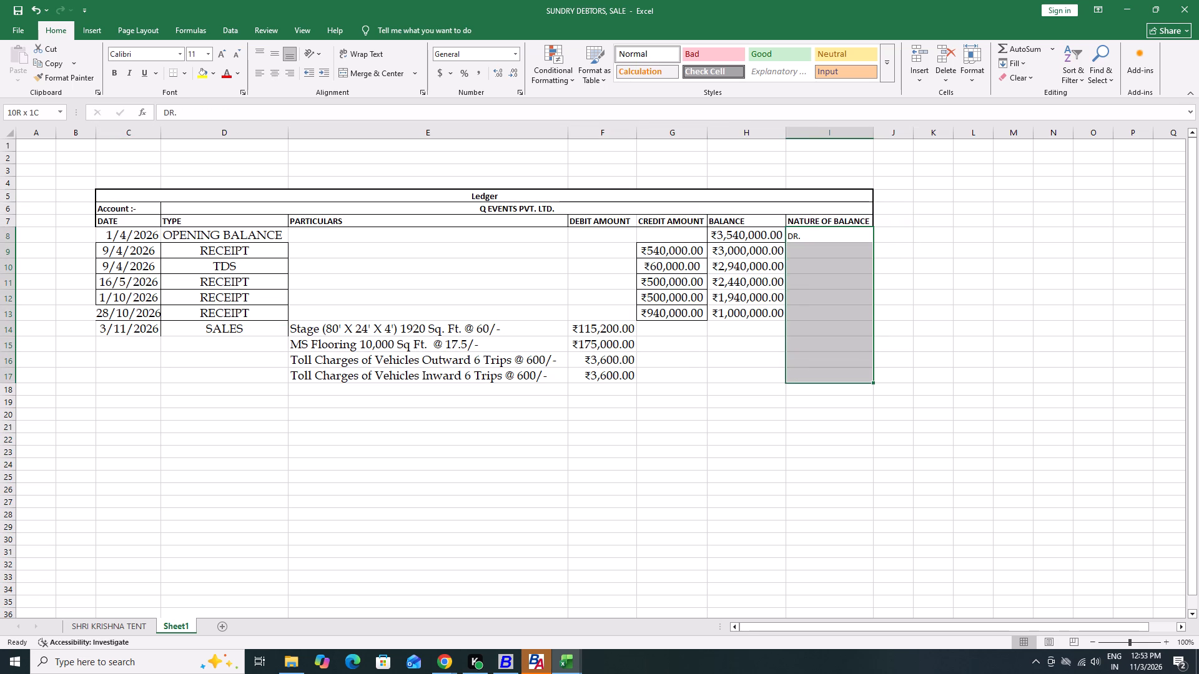
key("ctrl+d")
Set the font of the NATURE OF BALANCE entries in I8:I17 to Book Antiqua.
type("hff")
key("BackSpace")
type("book")
key("space")
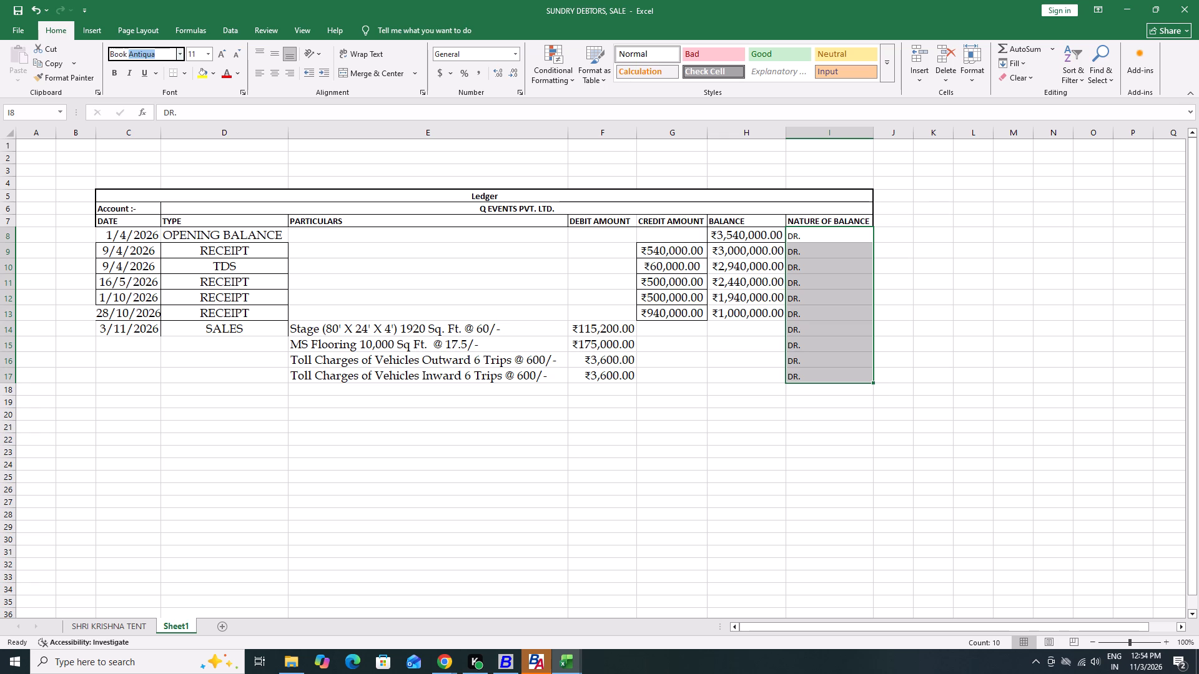
key("Return")
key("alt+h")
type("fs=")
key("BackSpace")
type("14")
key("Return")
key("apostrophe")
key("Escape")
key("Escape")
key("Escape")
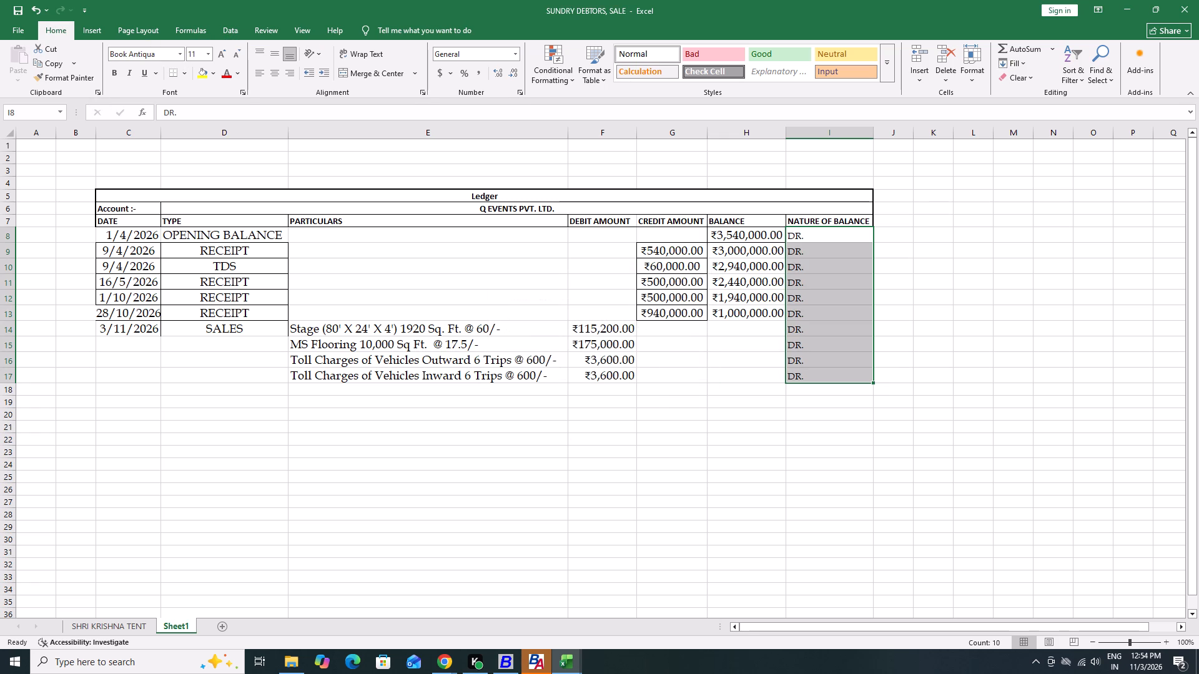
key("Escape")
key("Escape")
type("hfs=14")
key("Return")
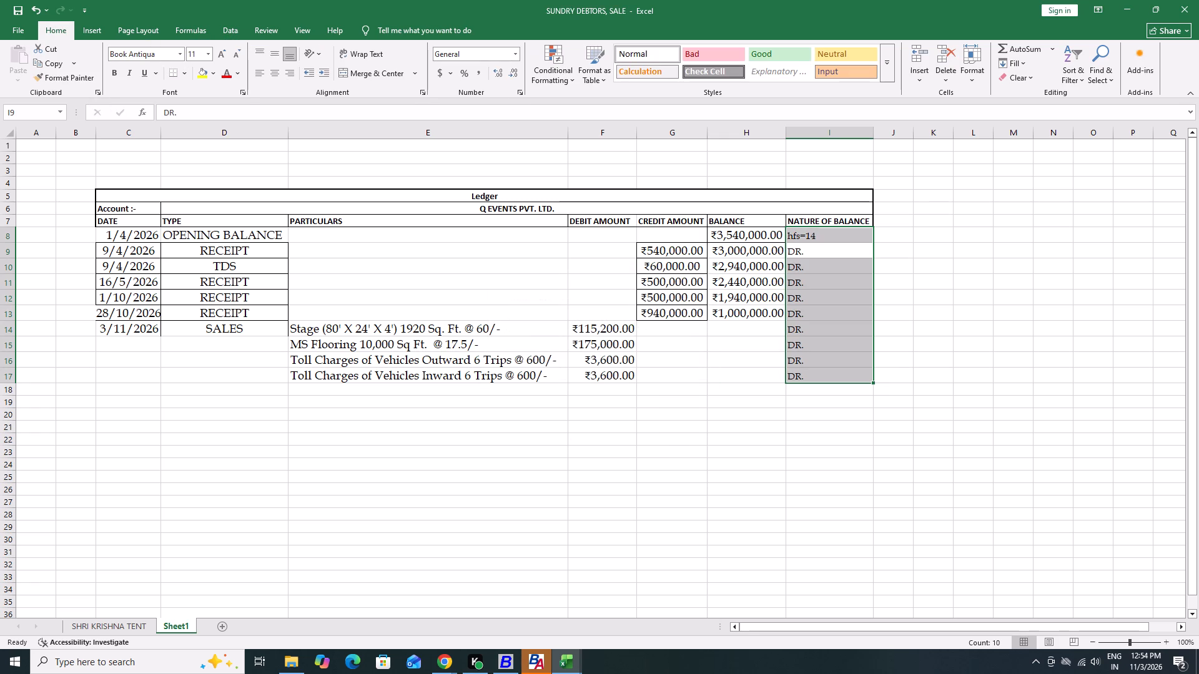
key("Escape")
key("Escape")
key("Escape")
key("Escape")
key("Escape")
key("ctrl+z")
Set the font size of the NATURE OF BALANCE entries in I8:I17 to 14.
type("hfs")
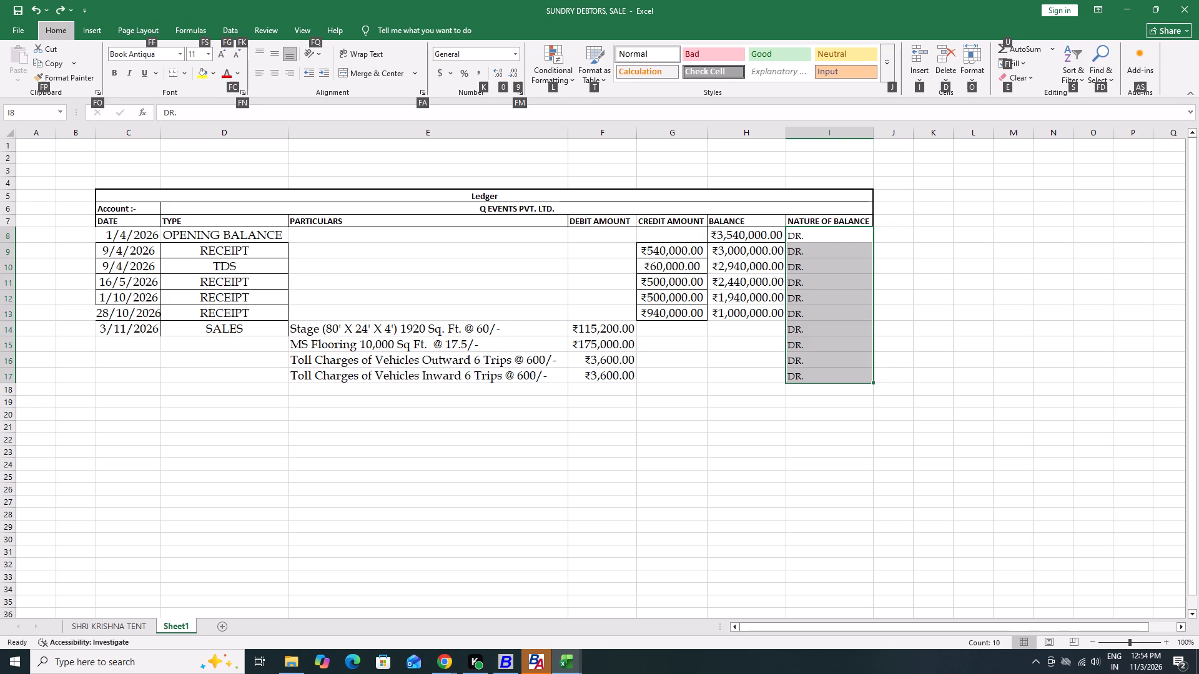
key("BackSpace")
type("14")
key("Return")
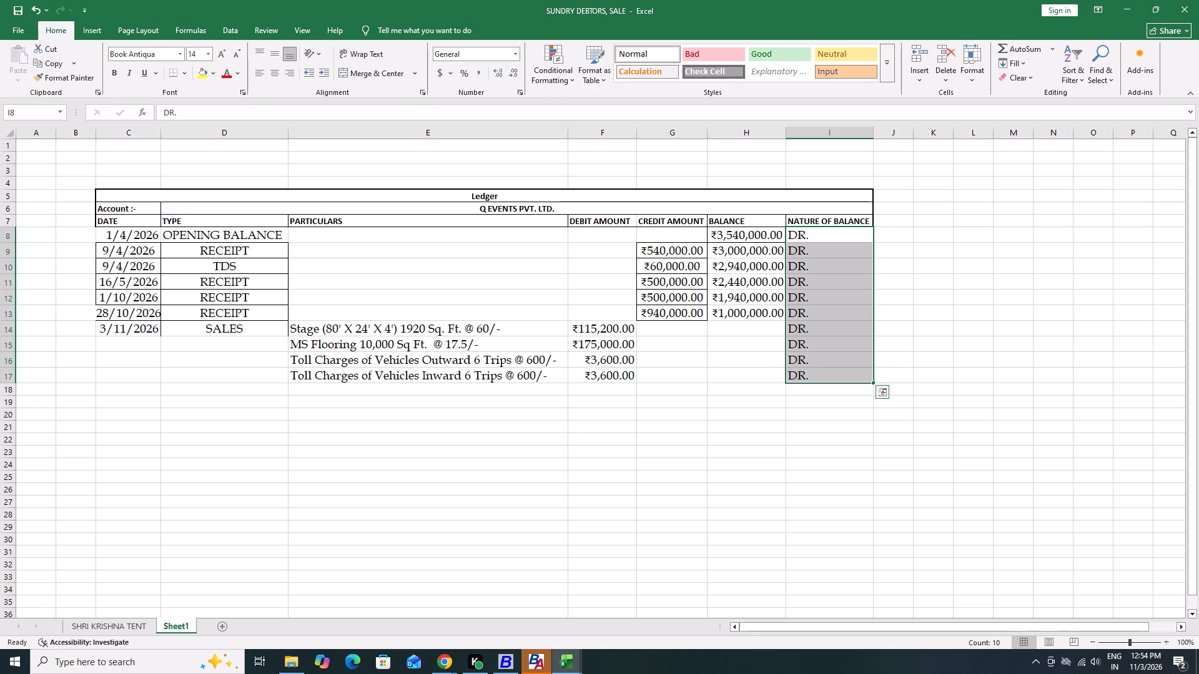
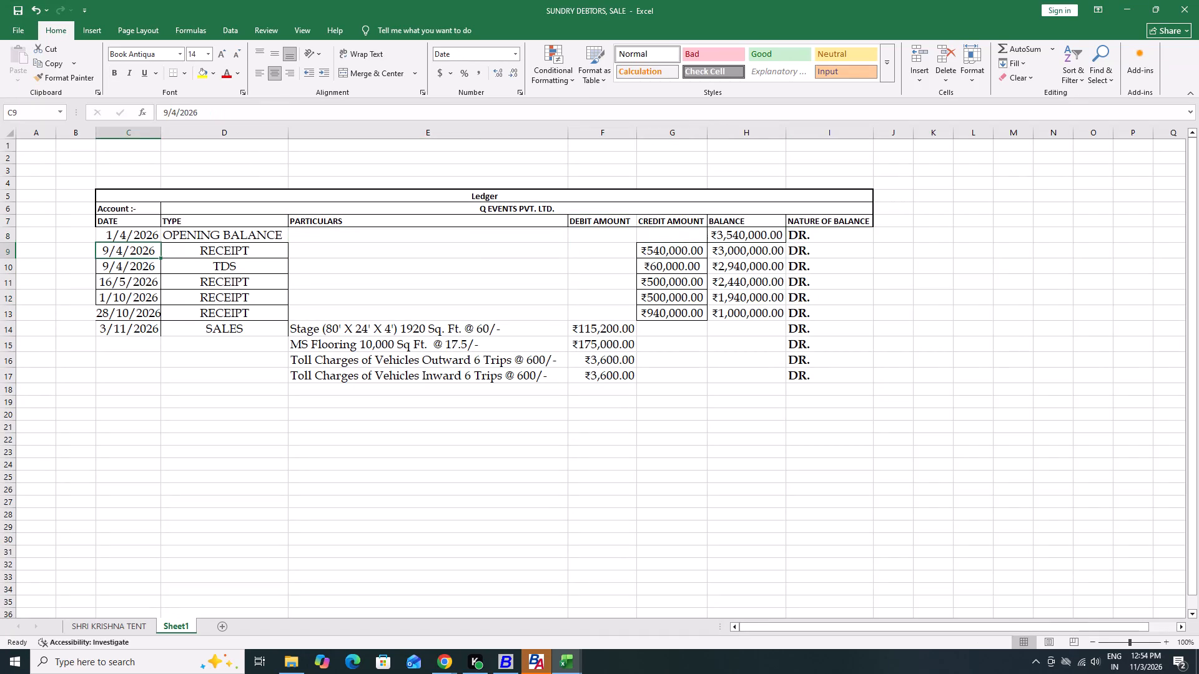
Make the OPENING BALANCE entry in D8 bold.
key("Right")
key("ctrl+b")
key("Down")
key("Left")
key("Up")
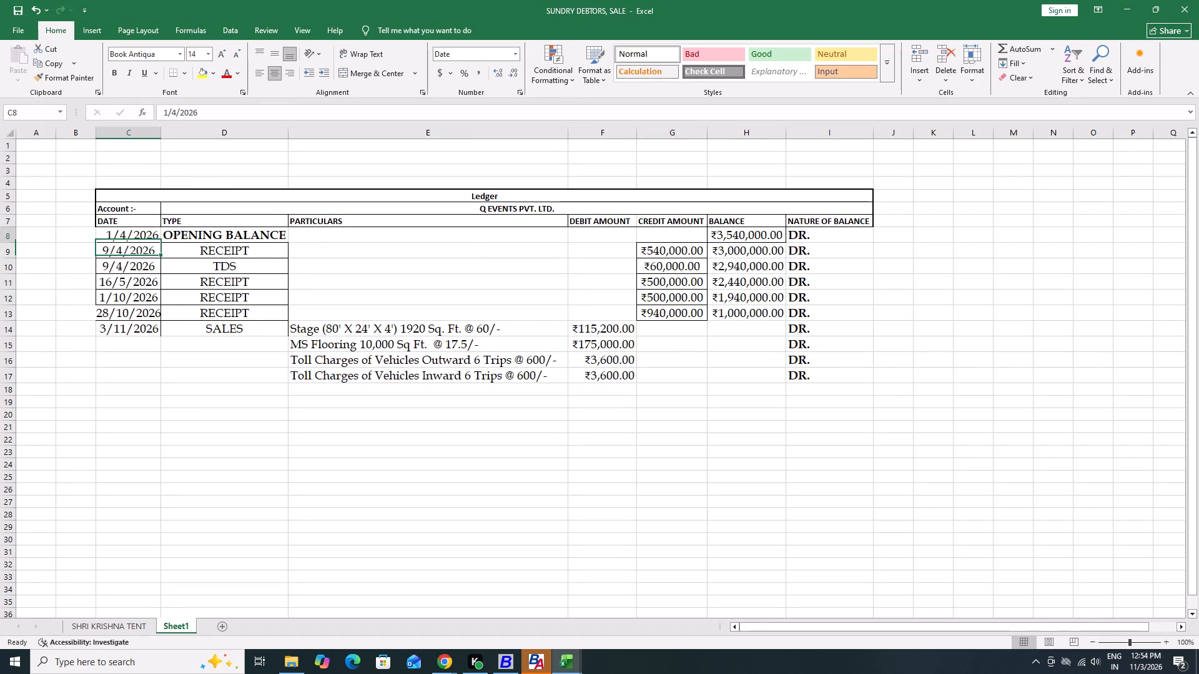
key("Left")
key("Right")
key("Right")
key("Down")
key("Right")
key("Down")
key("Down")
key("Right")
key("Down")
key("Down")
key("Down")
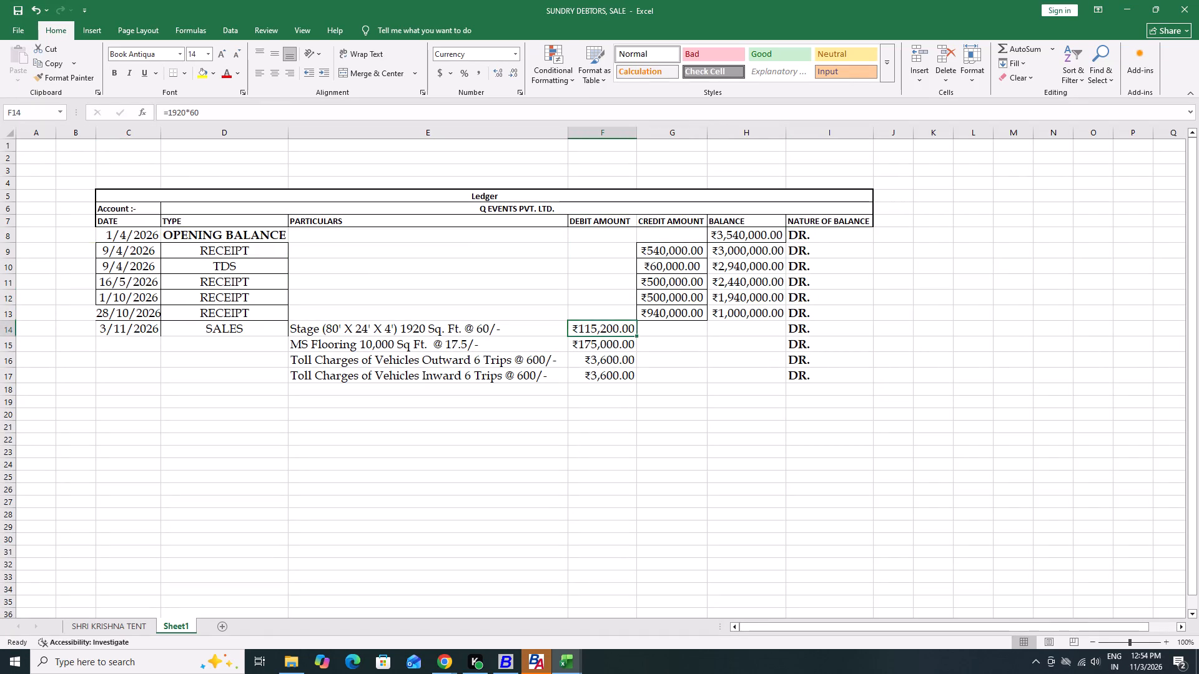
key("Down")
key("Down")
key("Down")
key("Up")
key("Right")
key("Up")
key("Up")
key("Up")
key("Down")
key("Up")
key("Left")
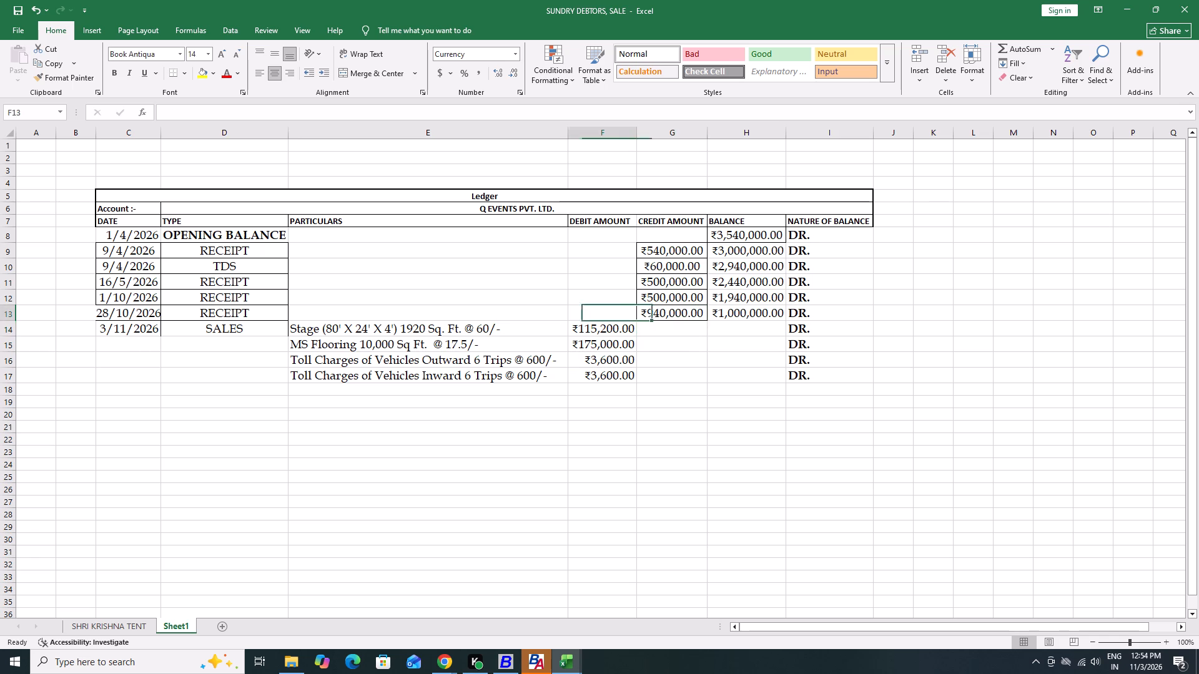
Enter the running balance formula =H13+F14 in H14 for the Stage sales row.
key("Down")
key("Right")
key("Down")
key("Right")
key("Up")
key("equal")
key("Up")
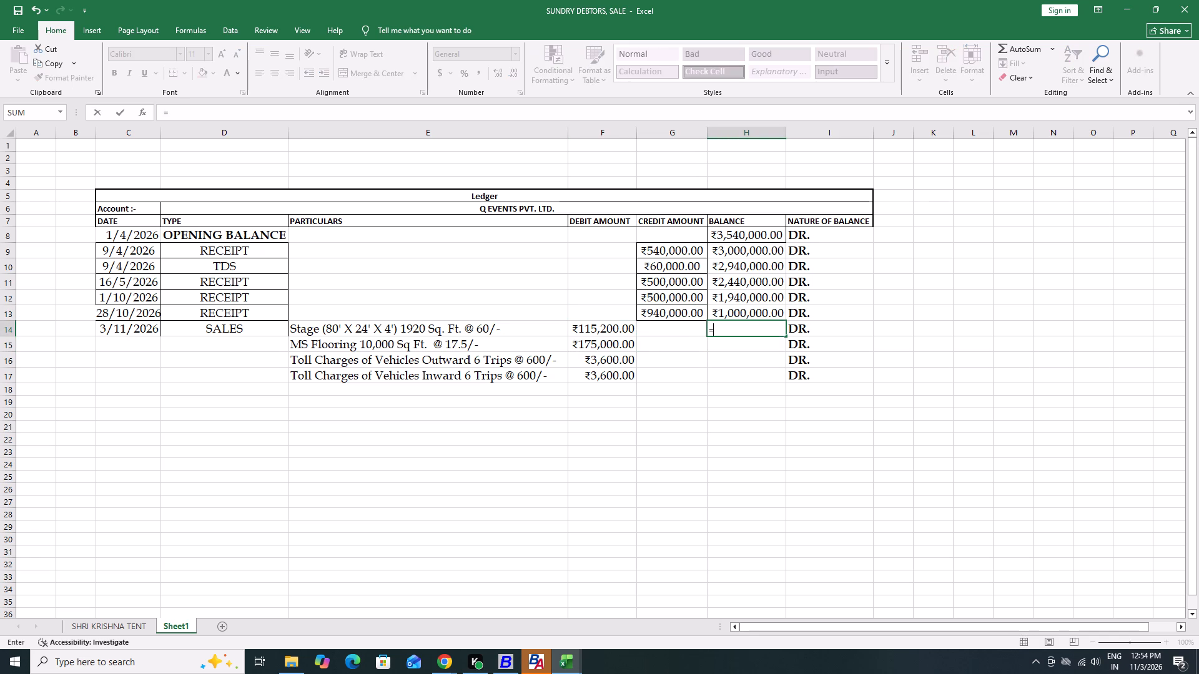
key("plus")
key("Left")
key("Left")
key("Return")
Fill the balance formula from H14 down the BALANCE column through H17.
key("Up")
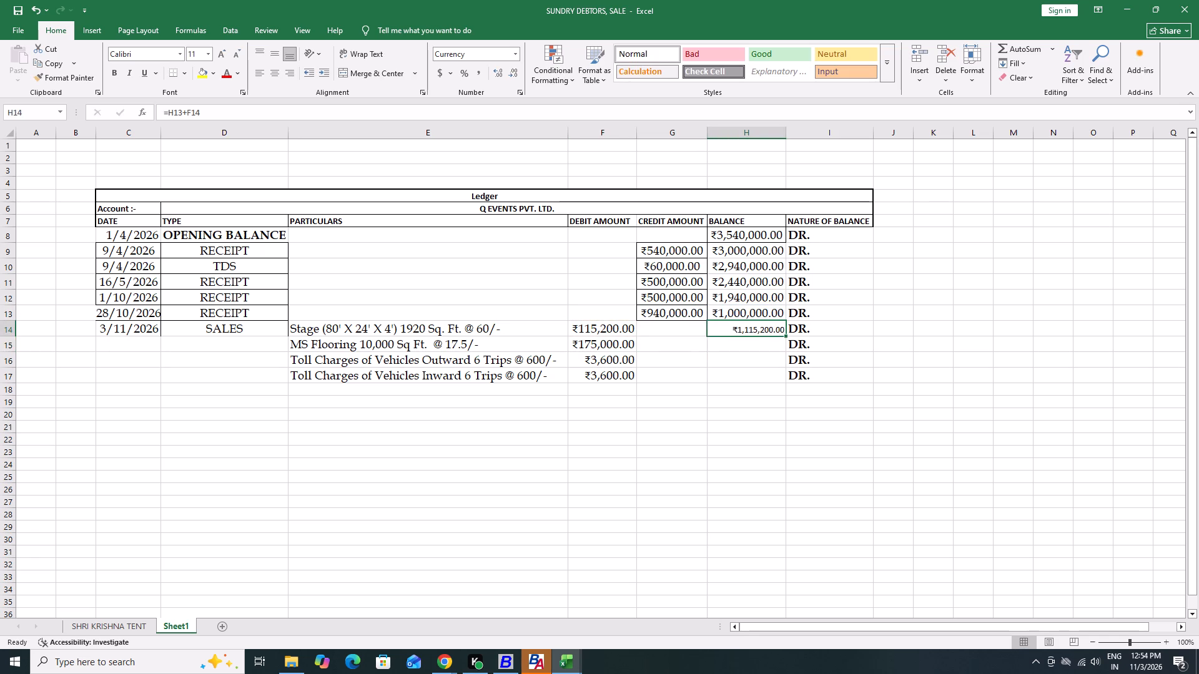
key("shift+Down")
key("shift+Down")
key("shift+Down")
key("ctrl+d")
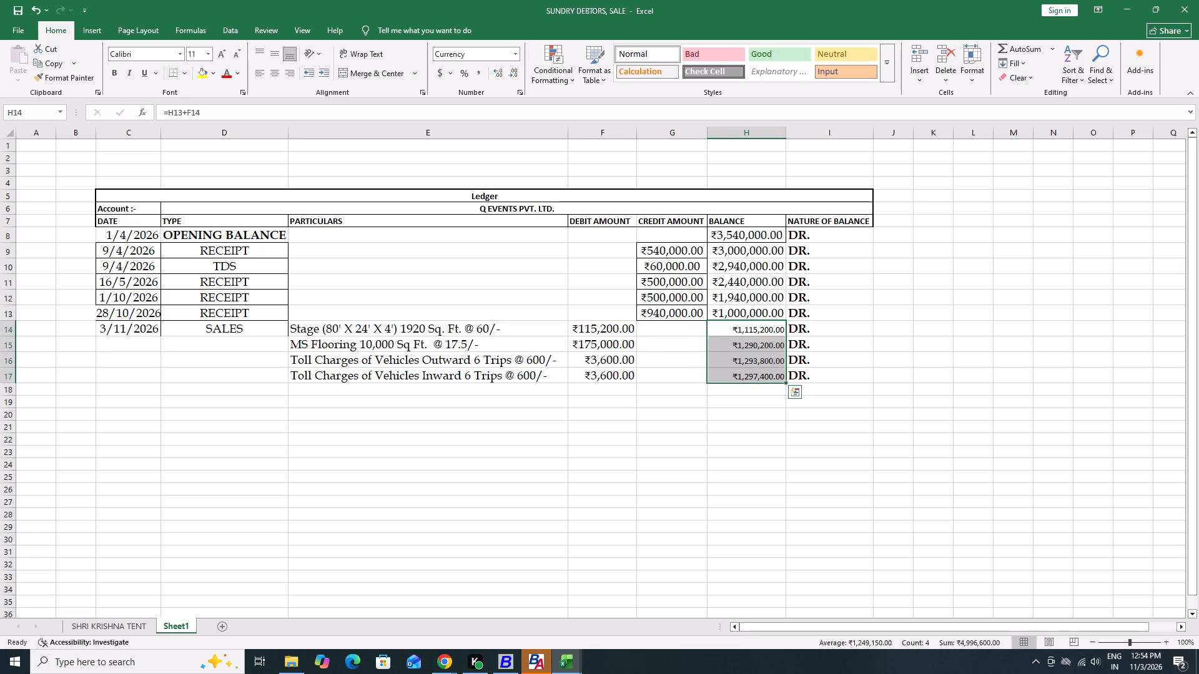
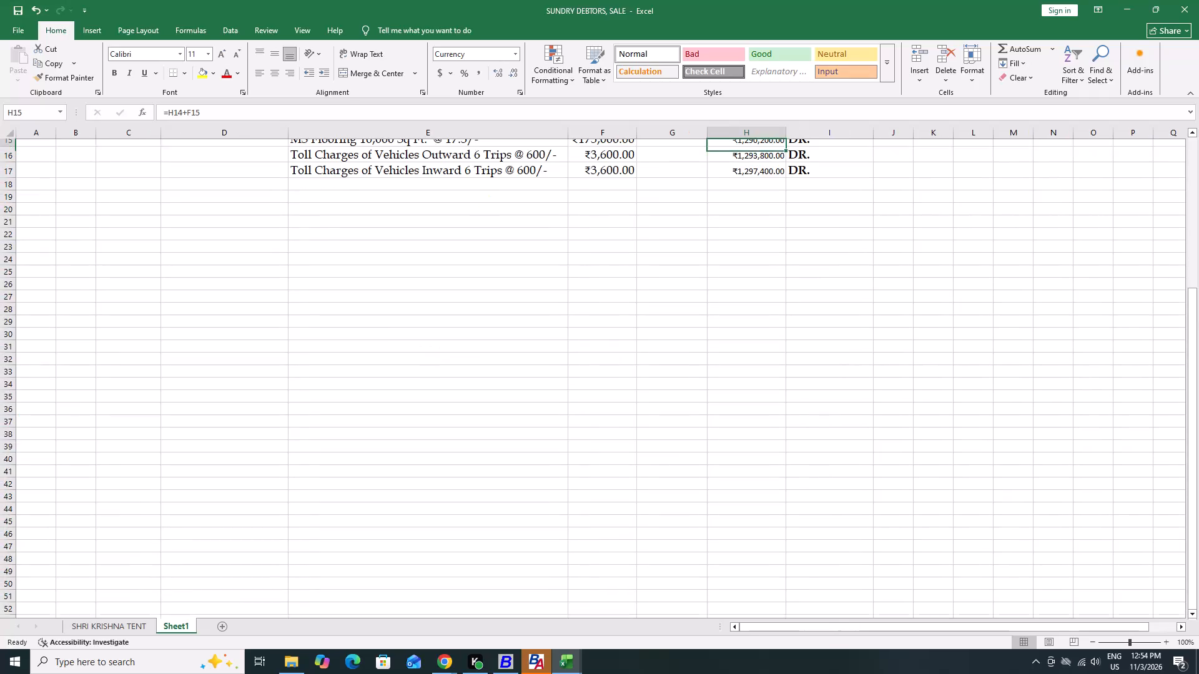
Set the font of the sales balances in H14:H17 to Book Antiqua.
key("Up")
key("Down")
key("Up")
key("Up")
key("Up")
key("Up")
key("Up")
key("ctrl+Down")
key("Up")
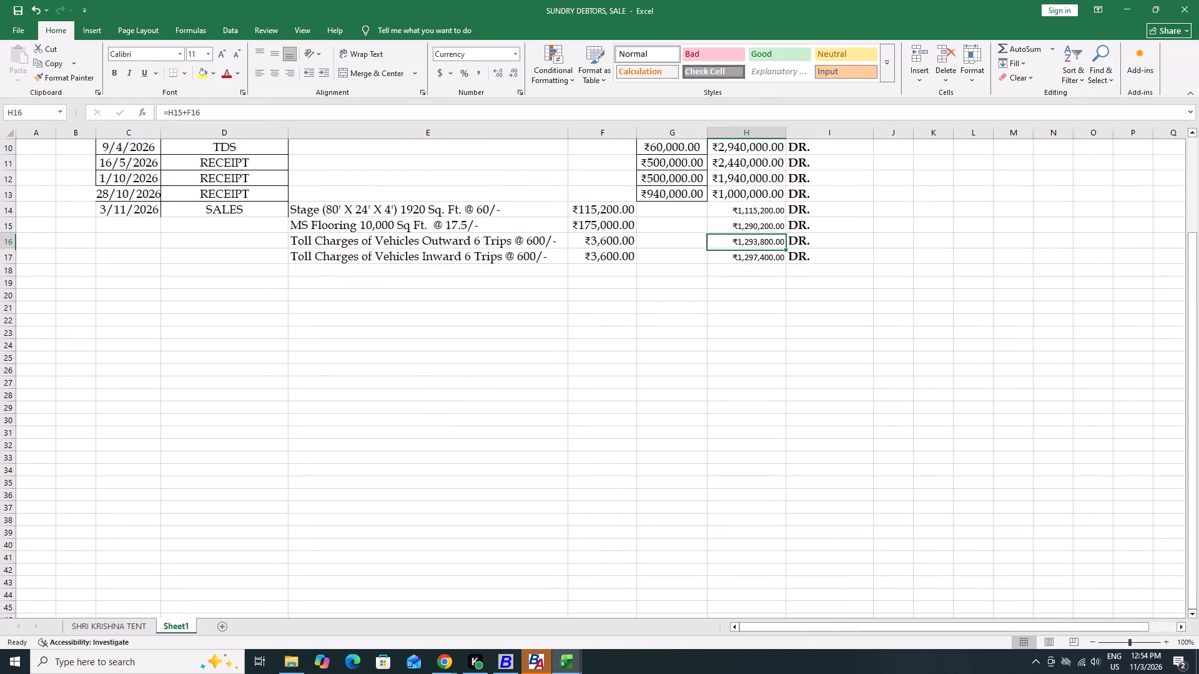
key("Up")
key("Up")
key("ctrl+shift+Down")
type("hff")
key("BackSpace")
type("book")
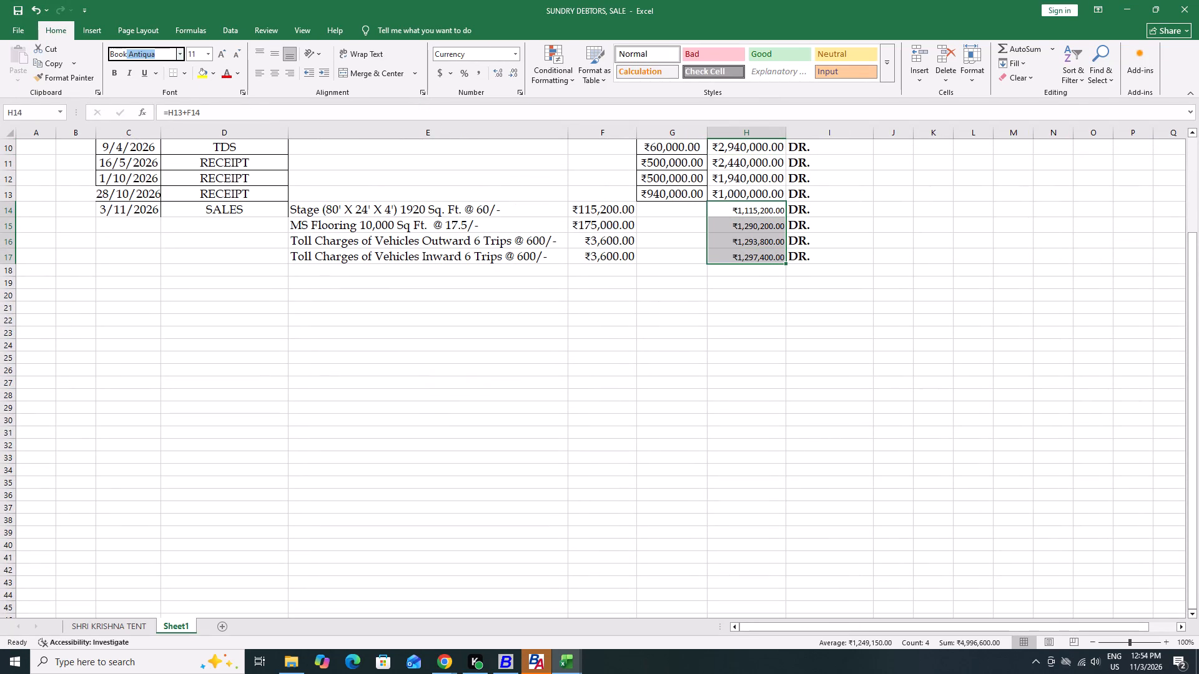
key("Return")
key("Escape")
key("Escape")
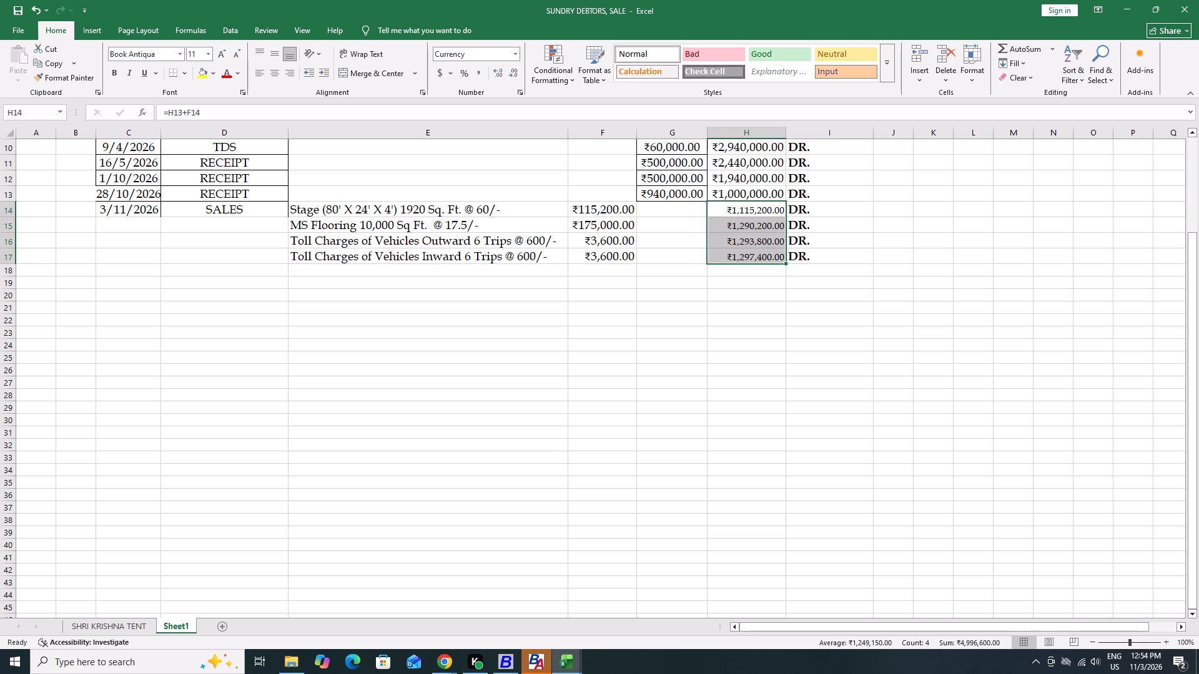
Set the font size of the balances in H14:H17 to 14.
type("hfs")
key("BackSpace")
type("14")
key("Return")
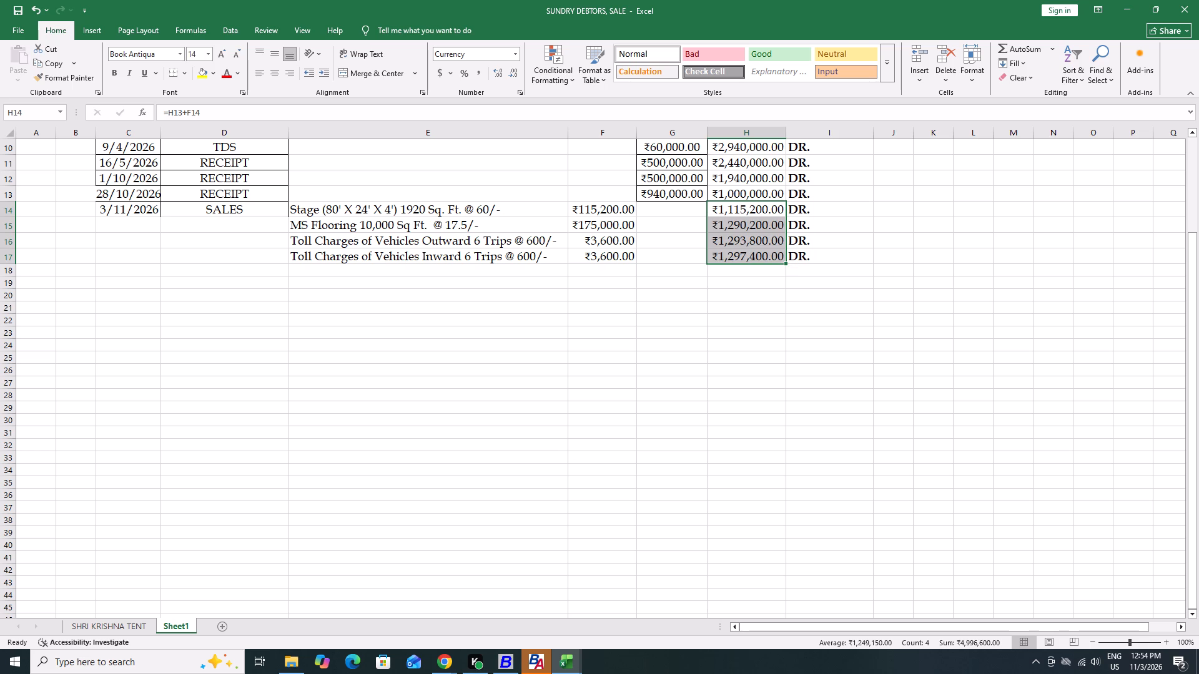
Apply an outside border around the opening balance row, C8:I8.
key("Left")
key("Up")
key("Left")
key("Up")
key("Left")
key("Up")
key("Up")
key("Up")
key("Up")
key("Up")
key("Up")
key("Up")
key("Up")
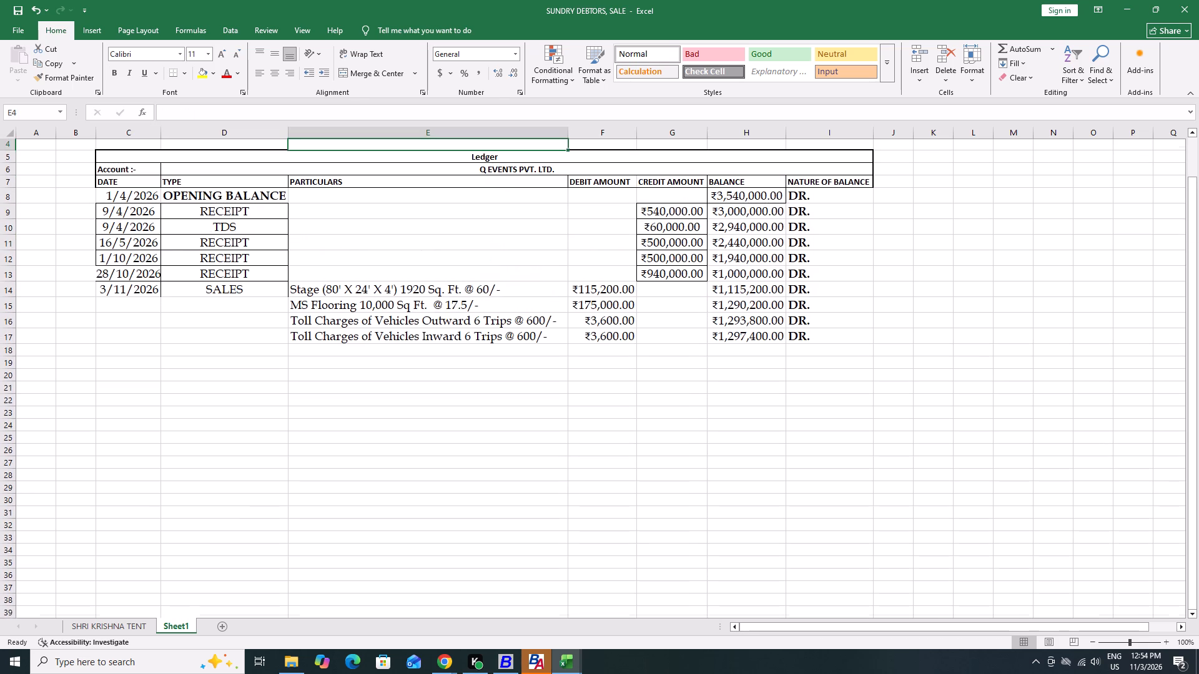
key("Up")
key("Up")
key("Up")
key("Up")
key("Up")
key("Down")
key("Down")
key("Down")
key("Down")
key("Down")
key("Down")
key("Down")
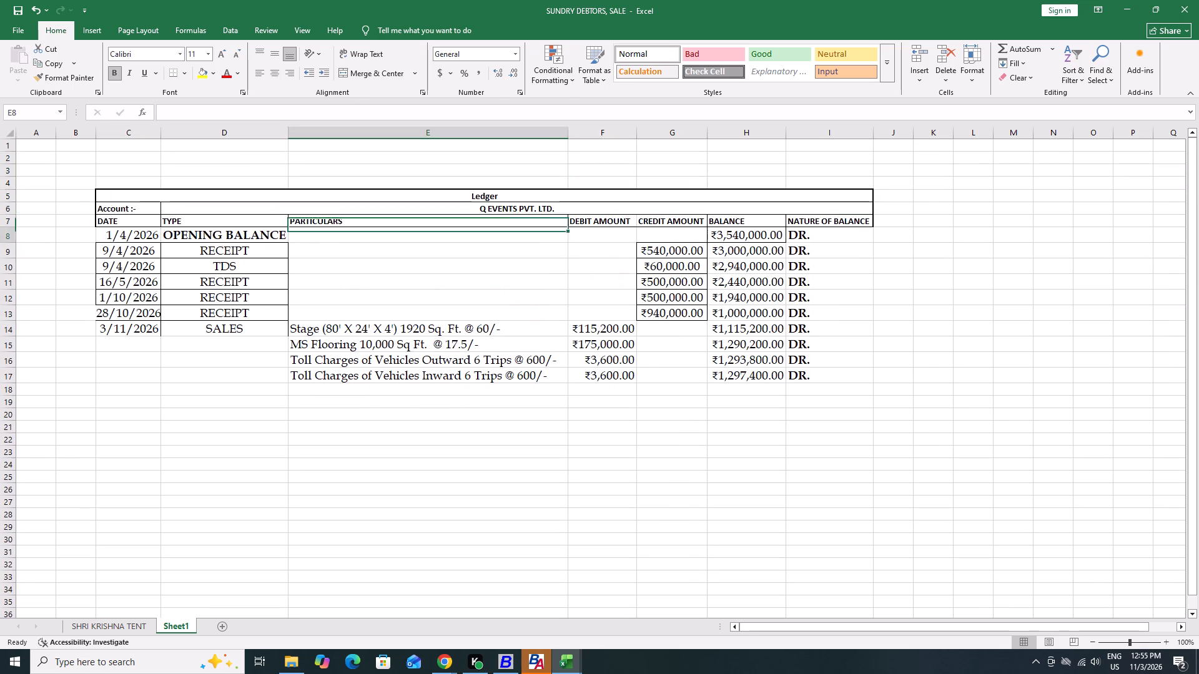
key("Left")
key("Left")
key("Left")
key("Right")
key("Right")
key("Left")
key("ctrl+shift+Right")
key("ctrl+shift+Right")
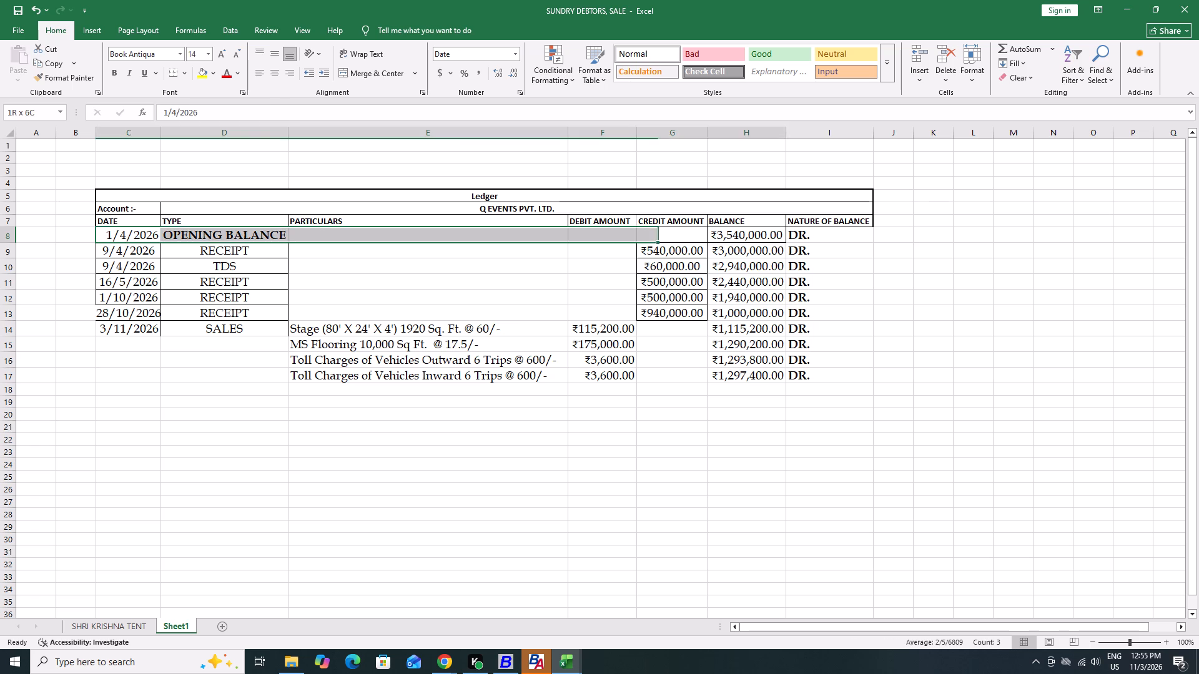
key("ctrl+shift+Right")
type("hbs")
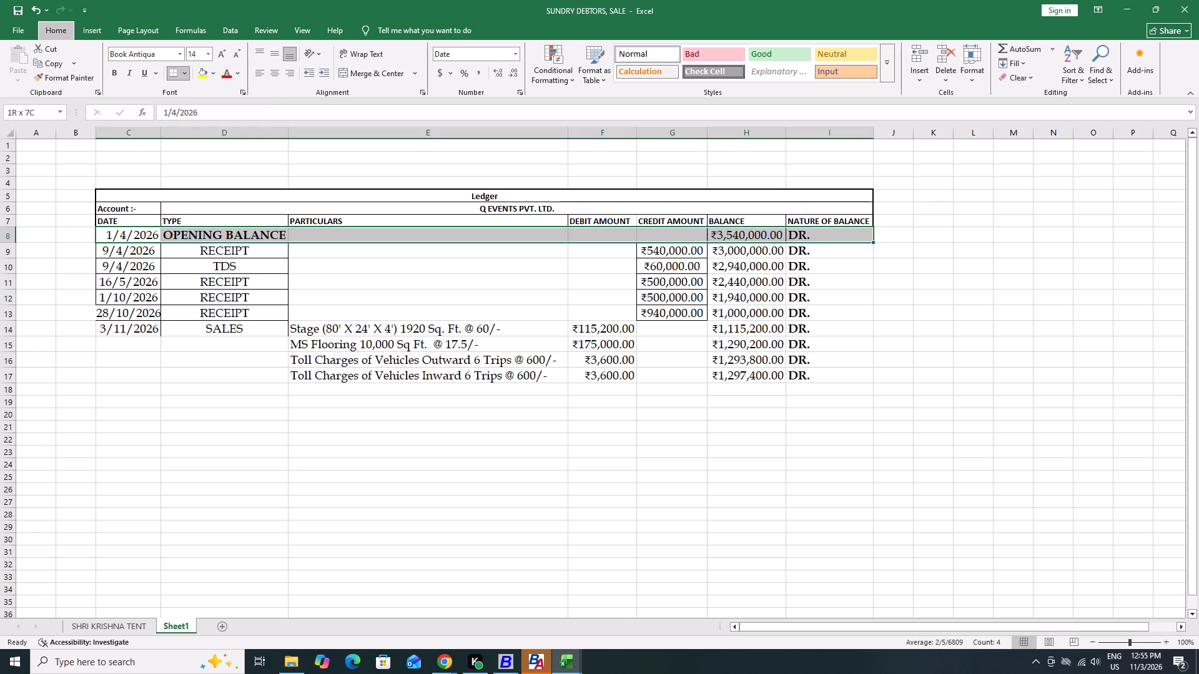
Repeat the outside border on the OPENING BALANCE cell D8.
key("Right")
key("Right")
key("Right")
key("Left")
key("Left")
key("Left")
key("Right")
key("Right")
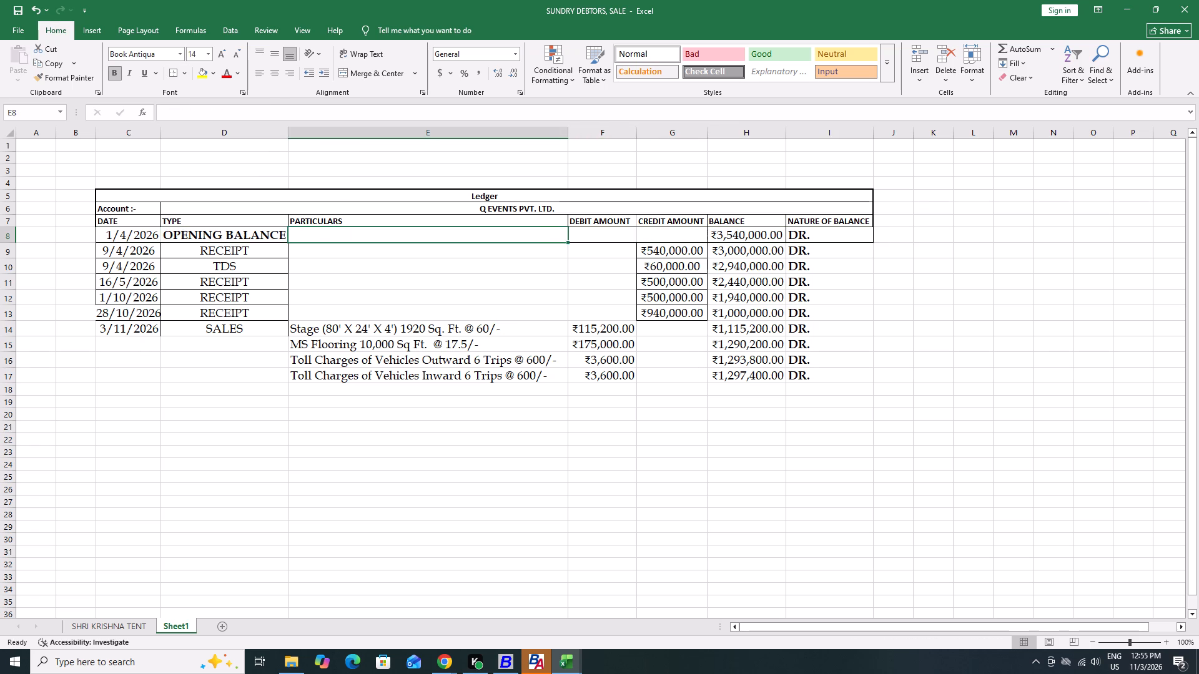
key("Right")
key("Left")
key("Left")
key("Left")
key("Right")
key("Right")
key("Left")
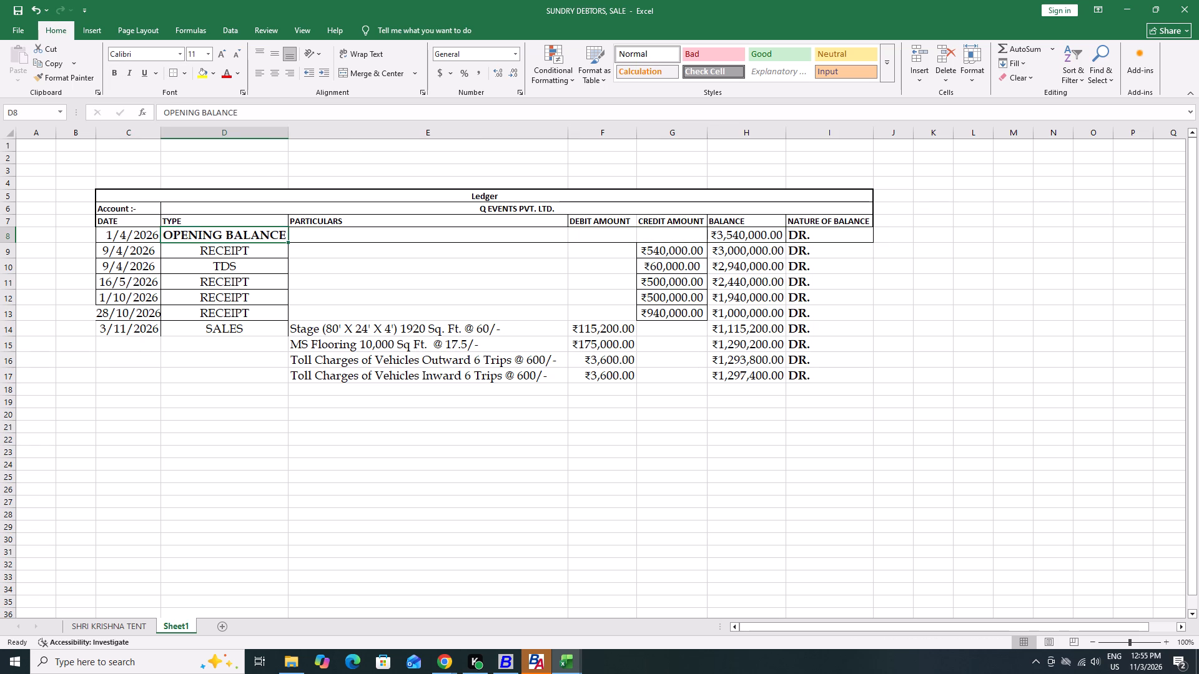
key("Escape")
key("ctrl+y")
Repeat the outside border individually on the empty cells E8 and G8 of the opening balance row.
key("Right")
key("Right")
key("Right")
key("Right")
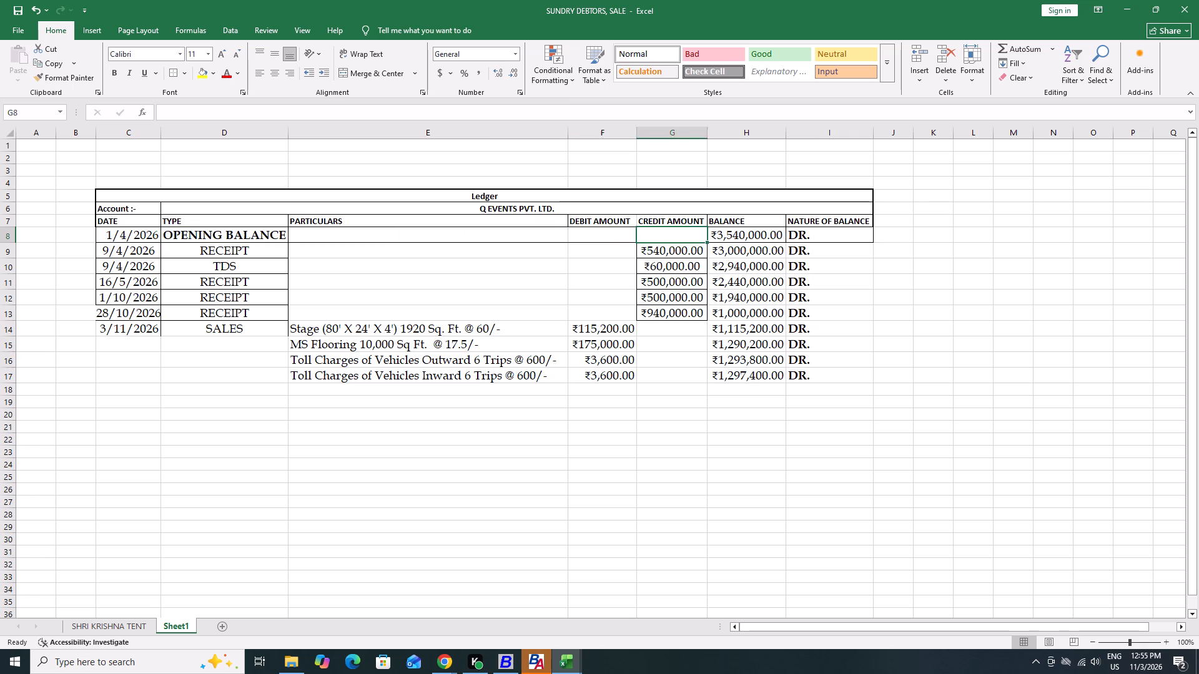
key("Right")
key("Left")
key("Left")
key("Left")
key("Left")
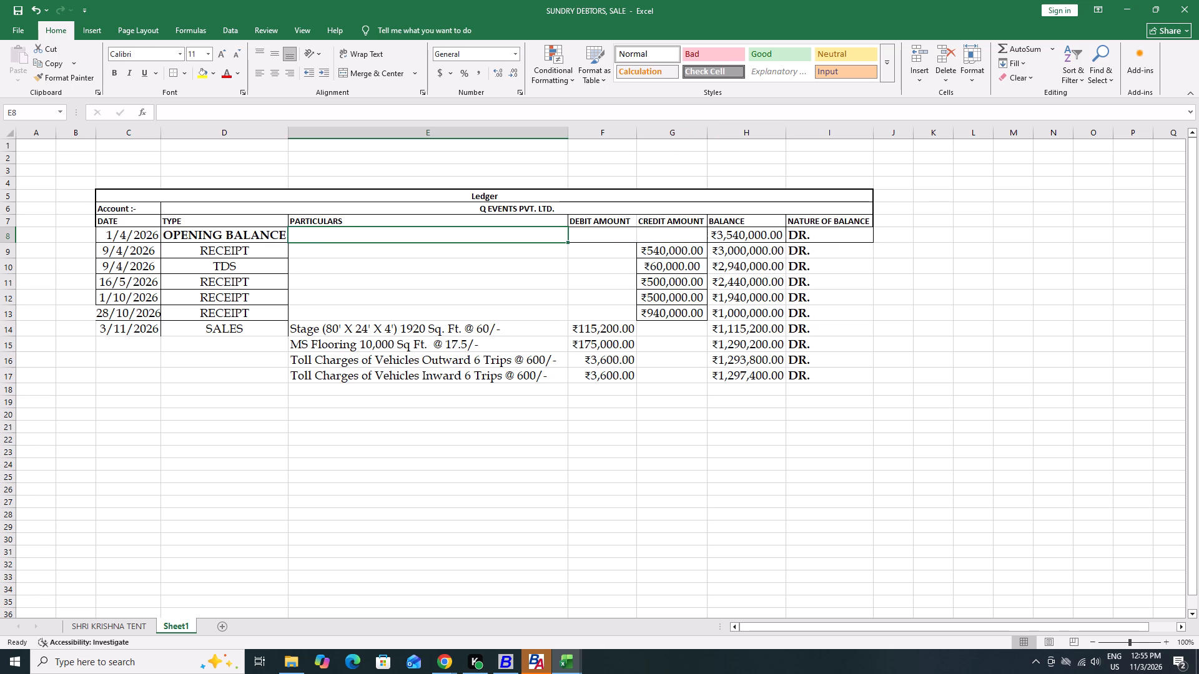
key("ctrl+y")
key("Right")
key("Right")
key("ctrl+y")
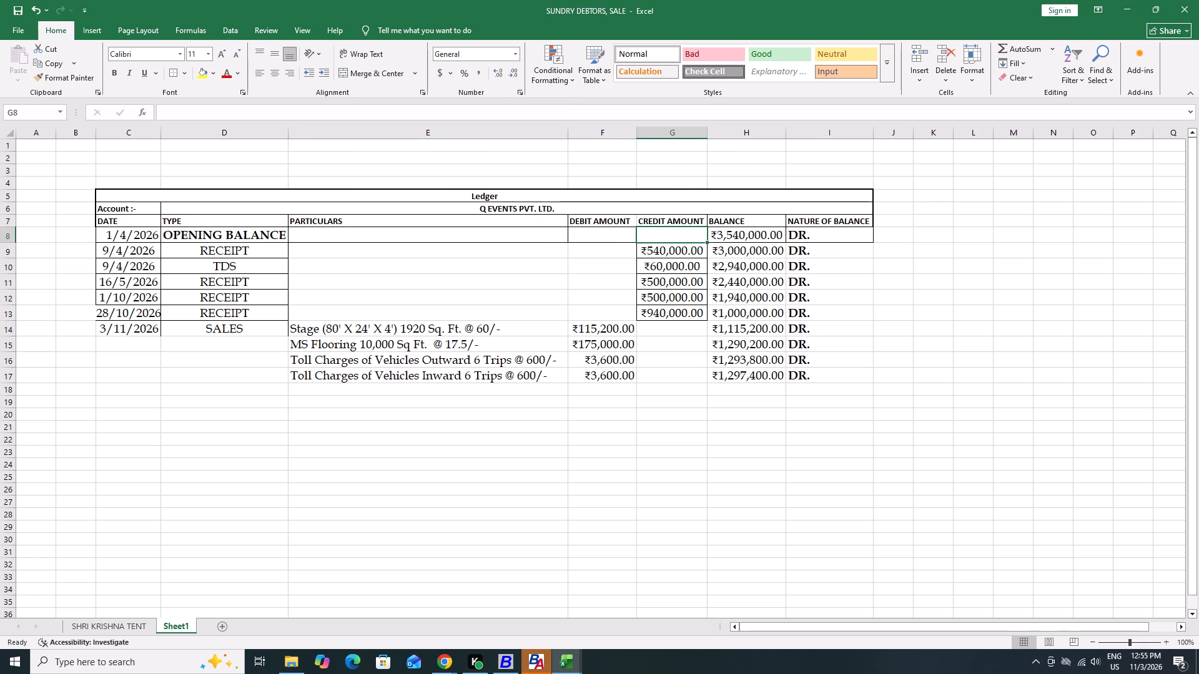
Repeat the outside border around the NATURE OF BALANCE entries in I9:I17.
key("Right")
key("Right")
key("Right")
key("Down")
key("Left")
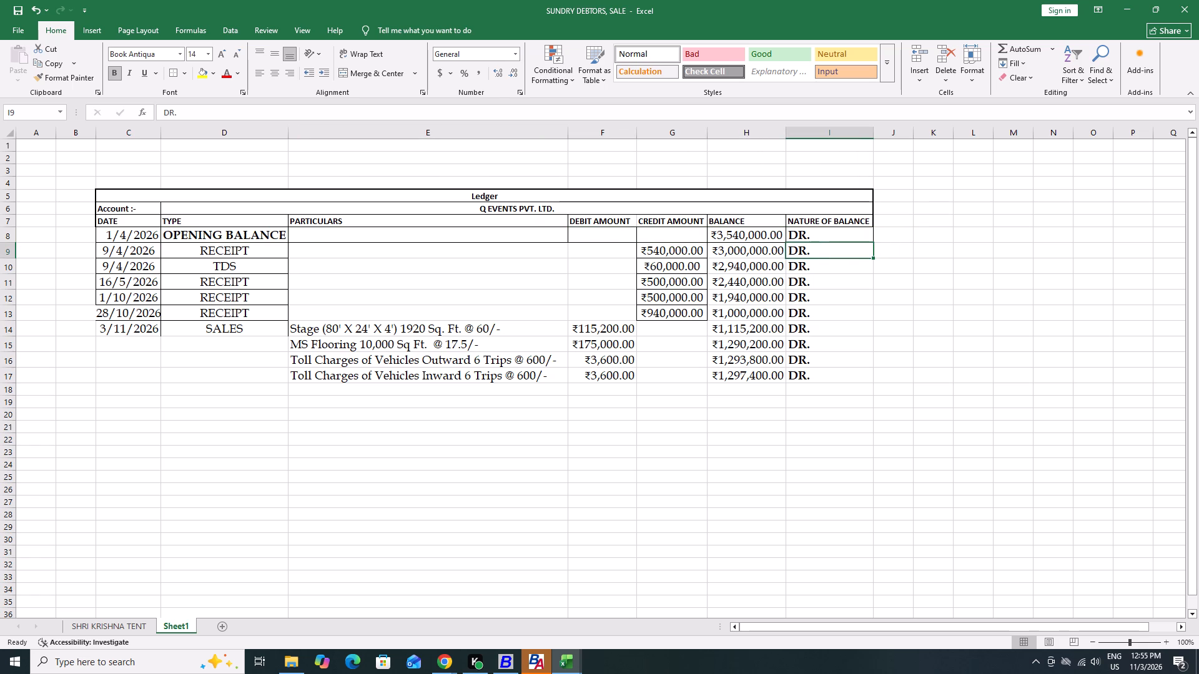
key("ctrl+shift+Down")
key("ctrl+y")
Repeat the outside border around the block from the 28/10/2026 receipt to the last sales row, C13:I17.
key("ctrl+Left")
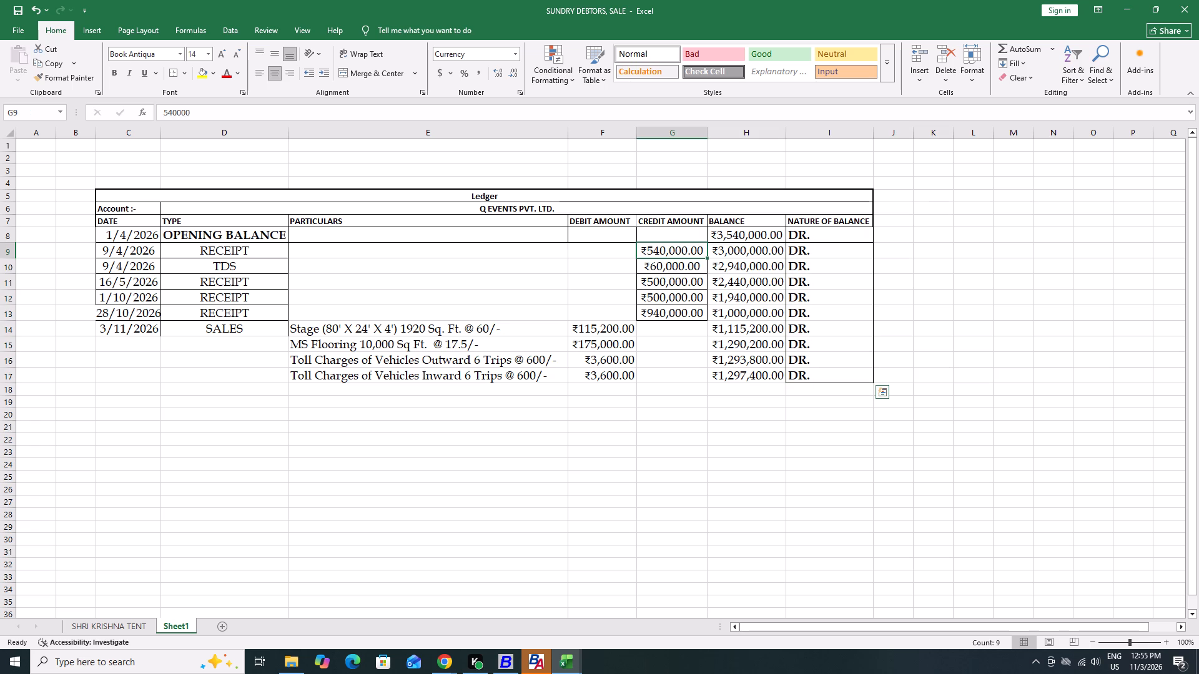
key("ctrl+Left")
key("Down")
key("Down")
key("Down")
key("Down")
key("Left")
key("shift+Down")
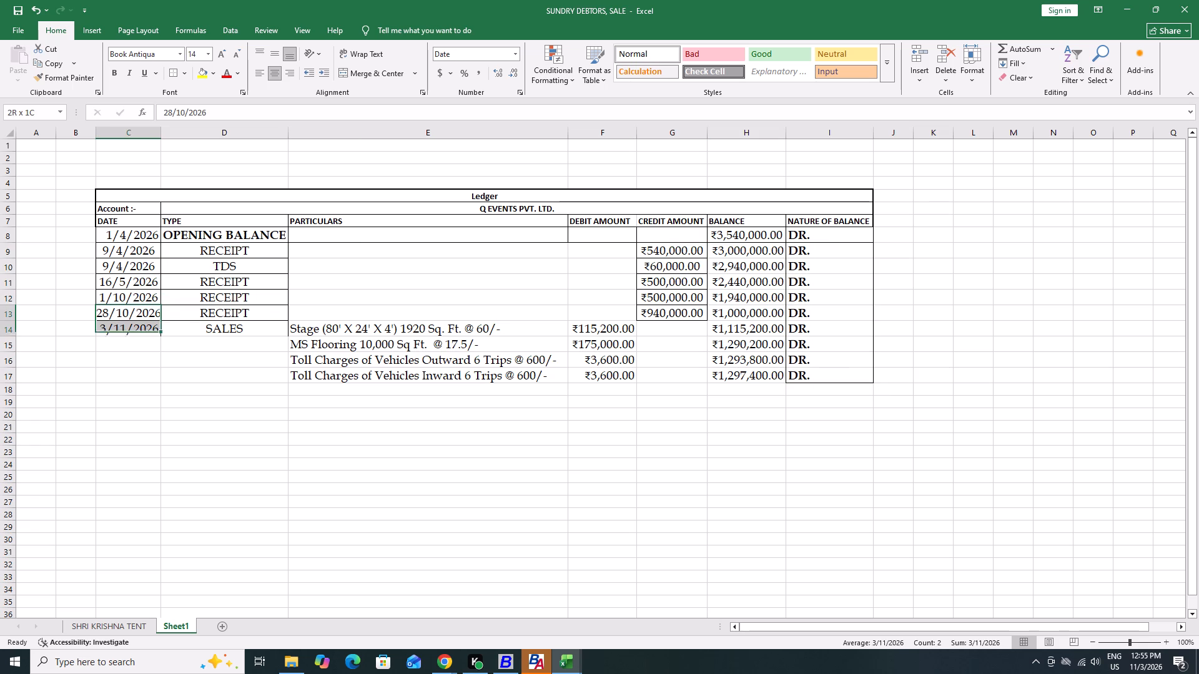
key("shift+Down")
key("shift+Down")
key("shift+Right")
key("shift+Right")
key("shift+Right")
key("shift+Right")
key("shift+Right")
key("shift+Right")
key("shift+Down")
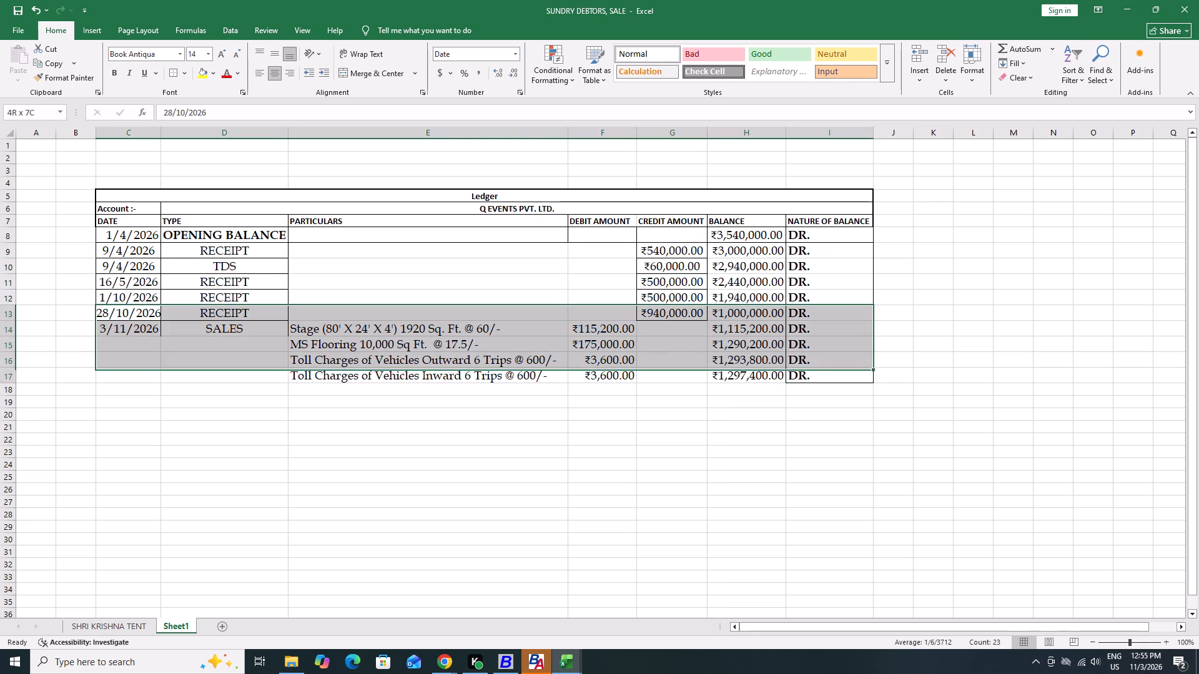
key("shift+Down")
key("shift+Up")
key("ctrl+y")
Repeat the outside border on the 28/10/2026 date cell C13.
key("Right")
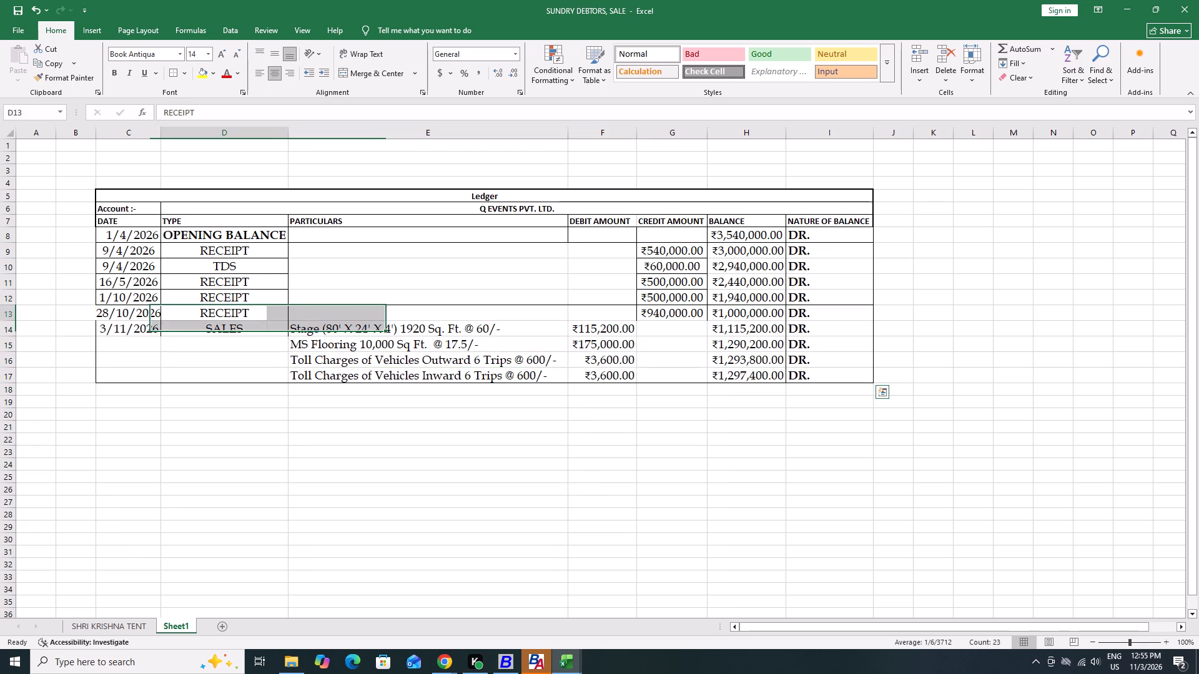
key("Left")
key("ctrl+y")
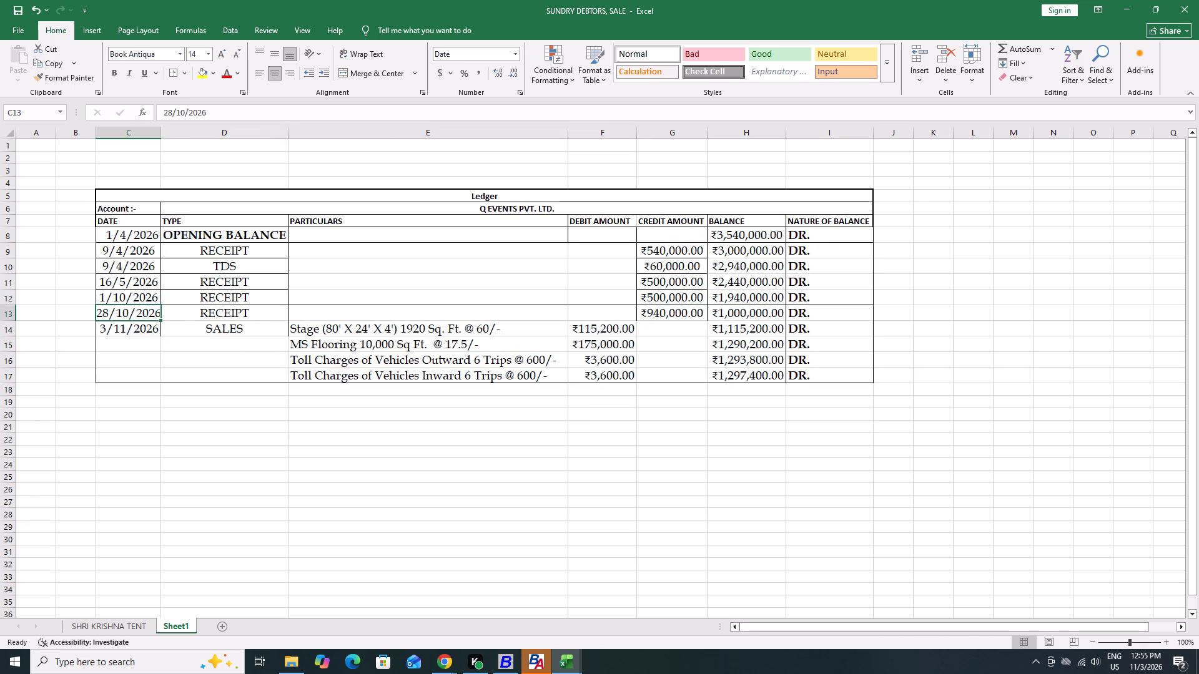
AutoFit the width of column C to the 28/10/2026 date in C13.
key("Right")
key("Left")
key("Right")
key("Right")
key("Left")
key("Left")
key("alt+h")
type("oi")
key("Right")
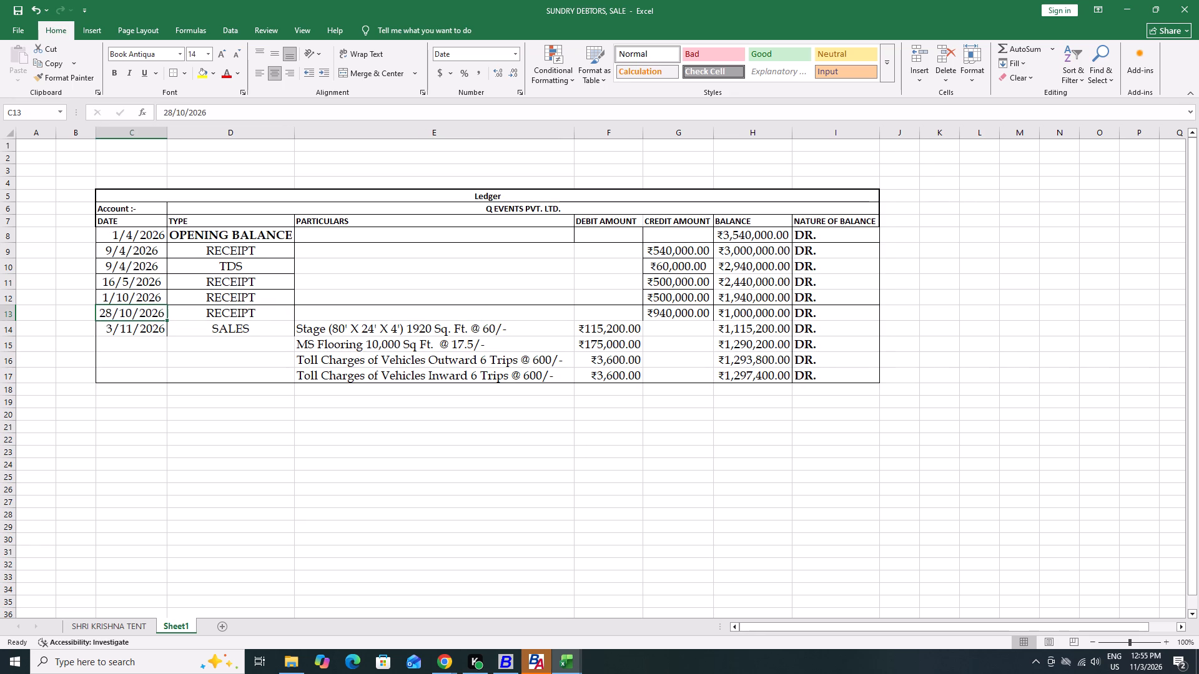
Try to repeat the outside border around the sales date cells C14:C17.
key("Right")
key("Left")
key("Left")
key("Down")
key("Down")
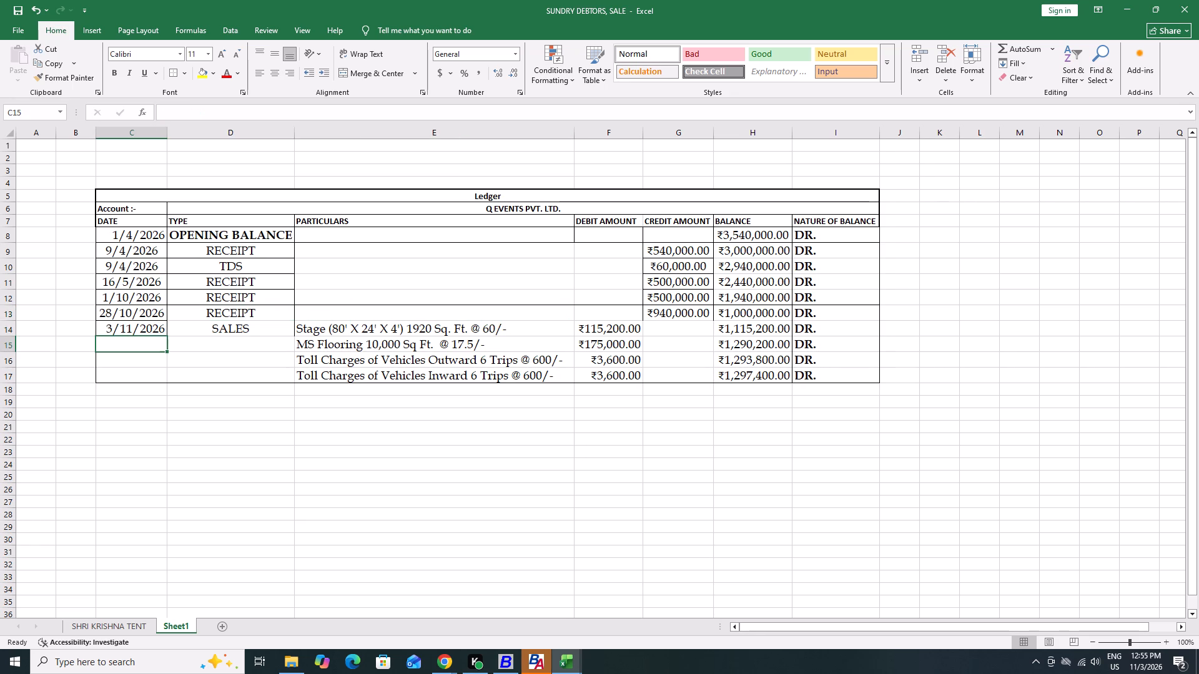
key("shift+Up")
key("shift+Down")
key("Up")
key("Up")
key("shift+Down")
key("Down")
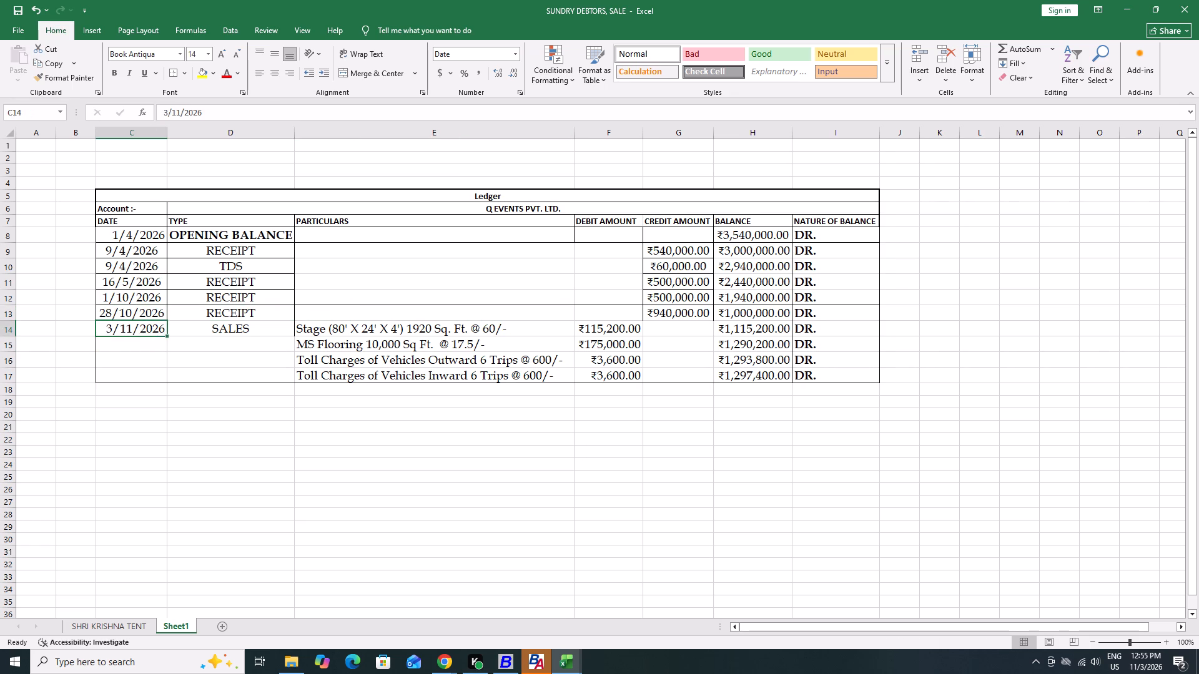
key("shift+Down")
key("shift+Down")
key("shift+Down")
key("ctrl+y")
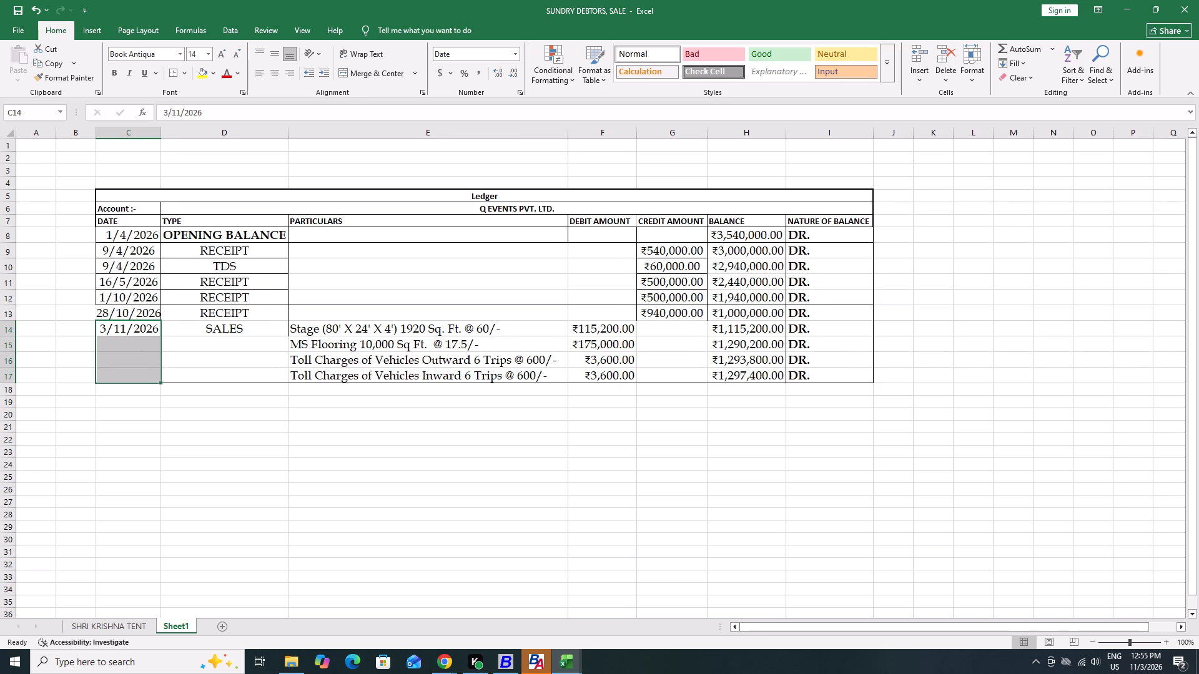
Apply an outside border around the sales date cells C14:C17.
key("Right")
key("Left")
key("shift+Down")
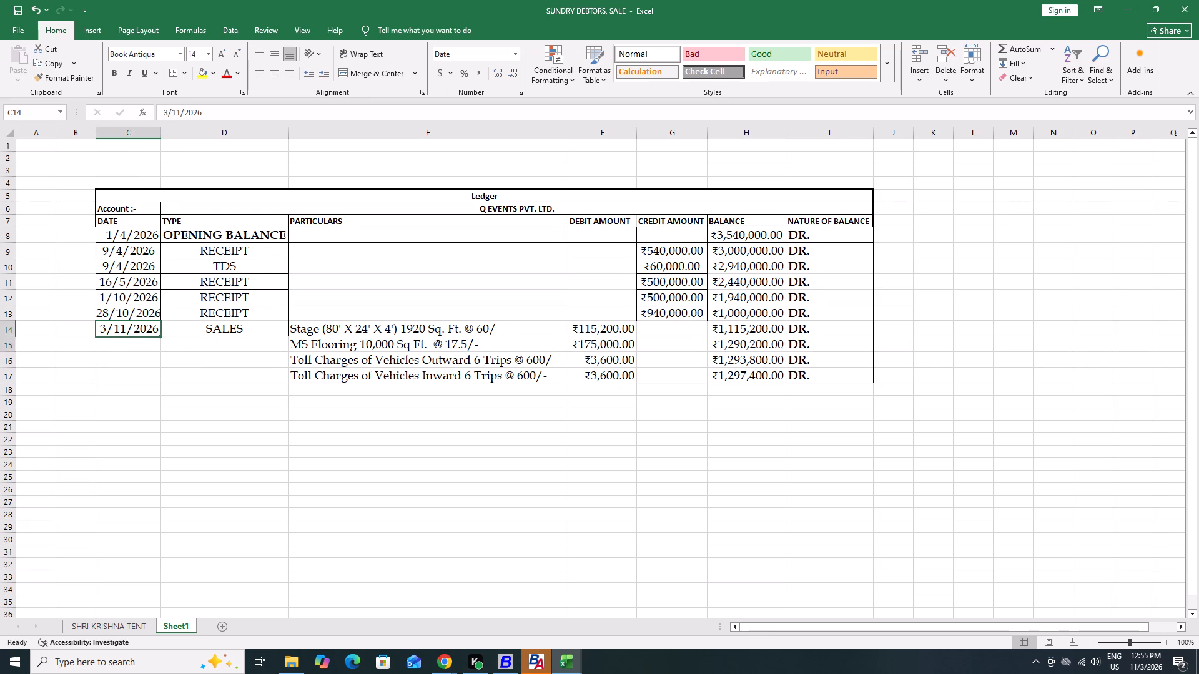
key("shift+Down")
key("shift+Down")
key("h")
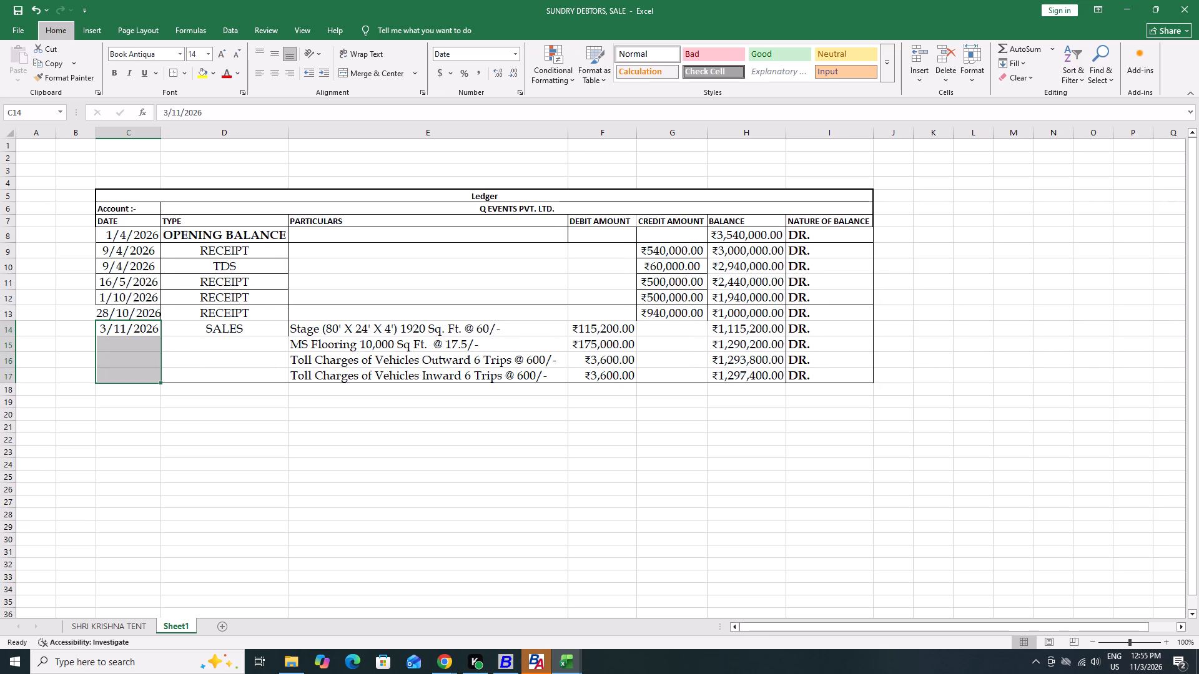
type("bs")
AutoFit the width of column C to the 28/10/2026 date in C13.
key("Up")
type("hoi")
Apply an outside border to the empty date cell C15 and repeat it on C16.
key("Right")
key("Right")
key("Left")
key("Left")
key("Down")
key("Down")
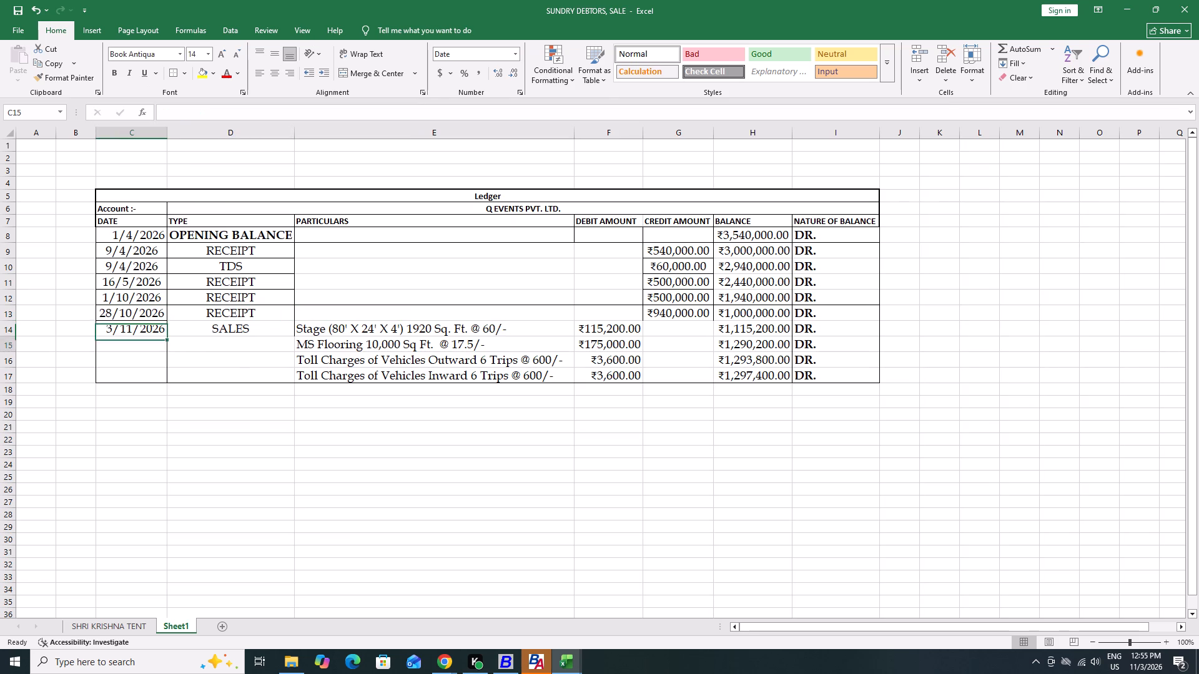
key("alt+h")
type("bs")
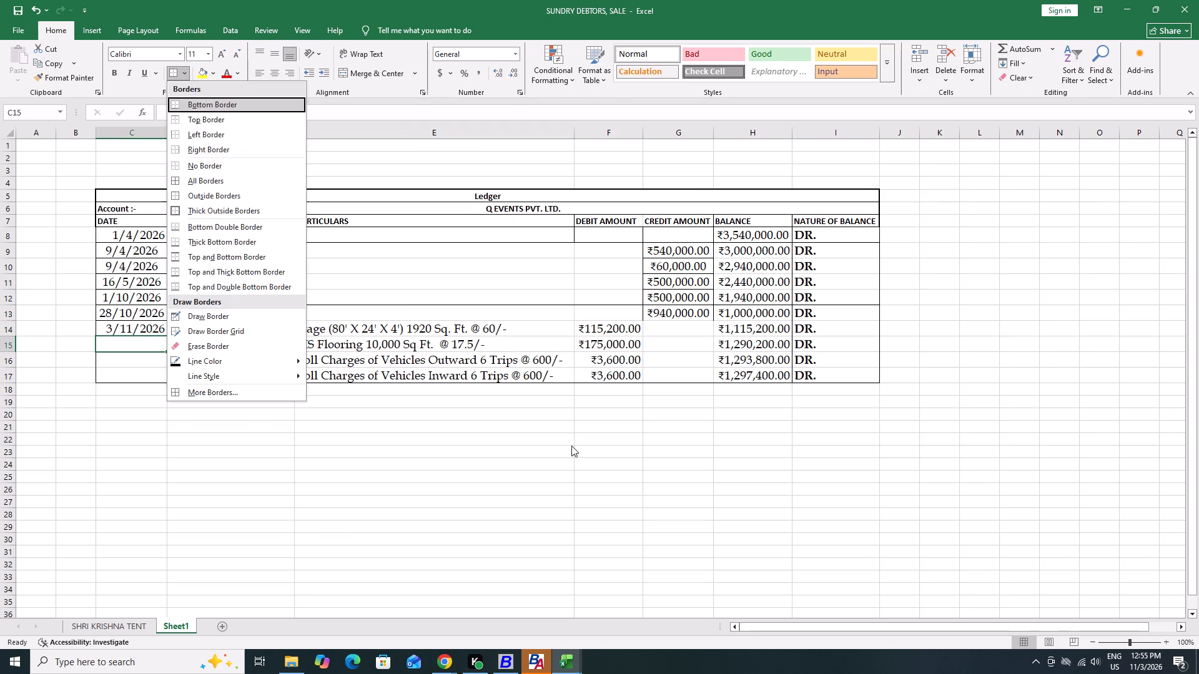
key("Down")
key("ctrl+y")
Repeat the outside border on the type cells D13, D15 and D16 individually.
key("Right")
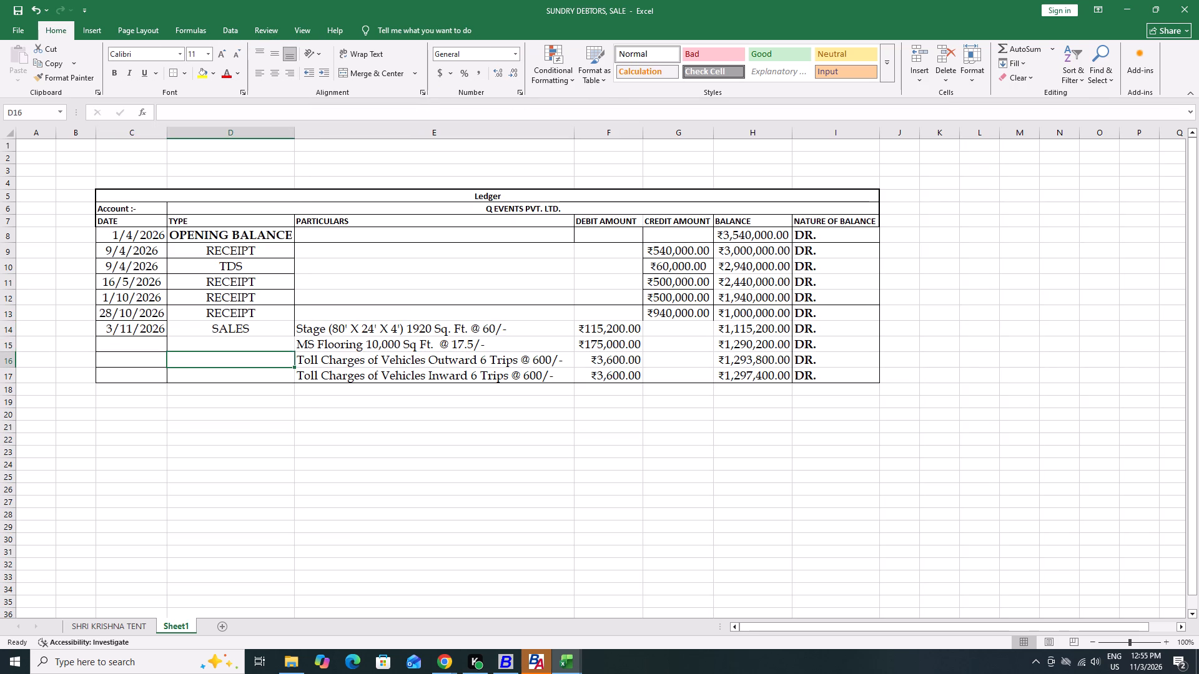
key("Up")
key("Up")
key("Up")
key("Down")
key("Down")
key("Up")
key("Up")
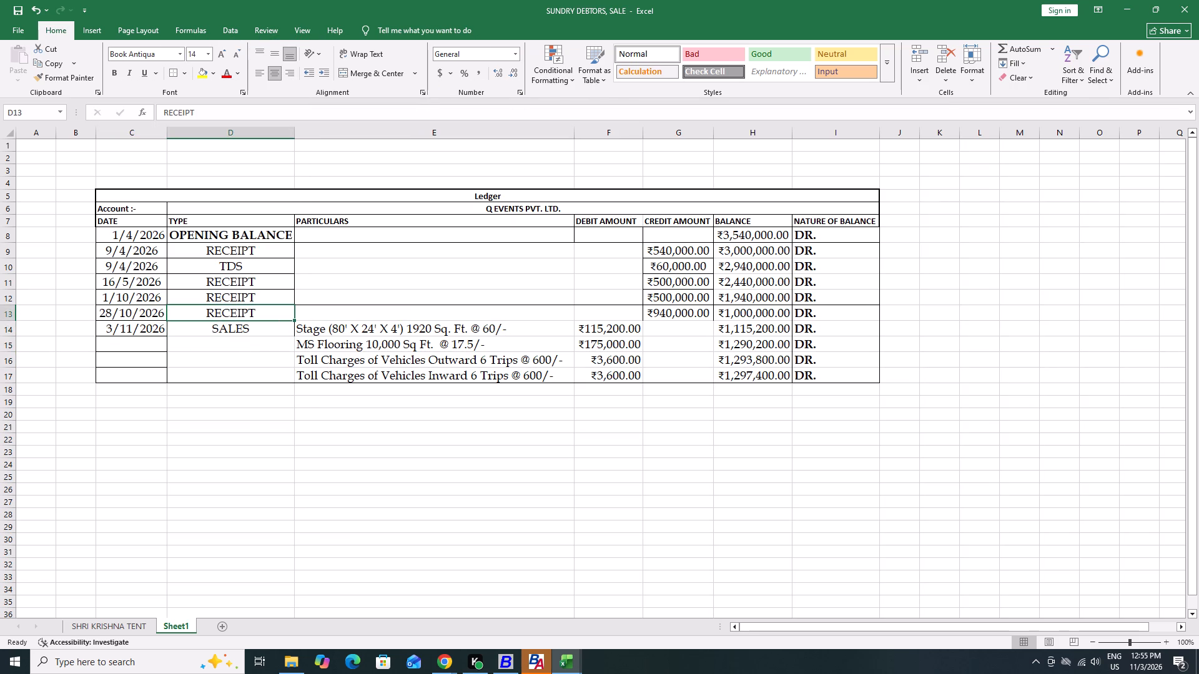
key("ctrl+y")
key("Down")
key("Down")
key("ctrl+y")
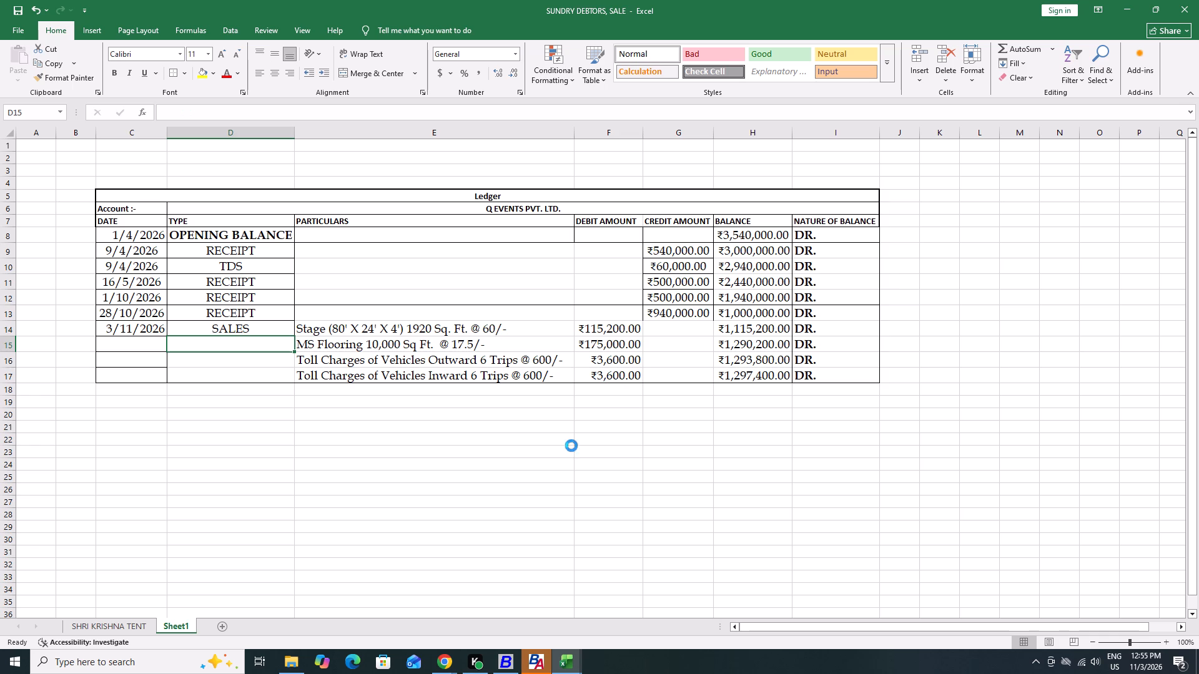
key("Down")
key("ctrl+y")
Repeat the outside border on each particulars and debit cell in rows 9 and 10 (E9, F9, F10, E10).
key("Up")
key("Right")
key("Up")
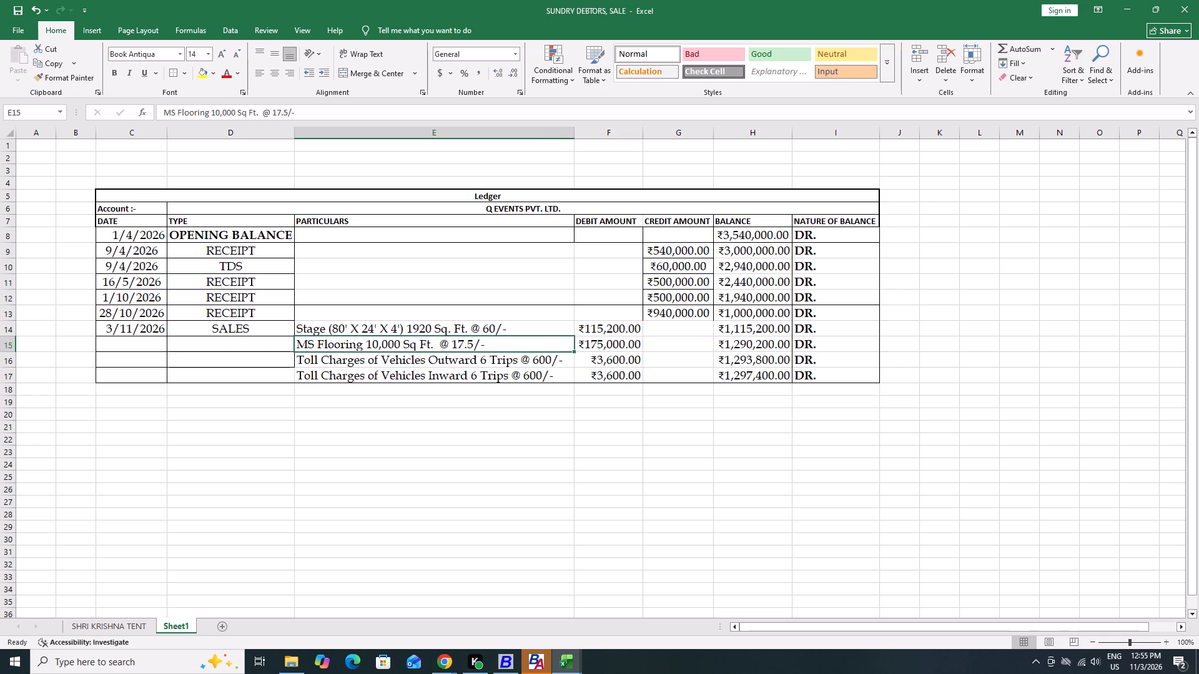
key("Up")
key("Up")
key("Up")
key("Up")
key("Up")
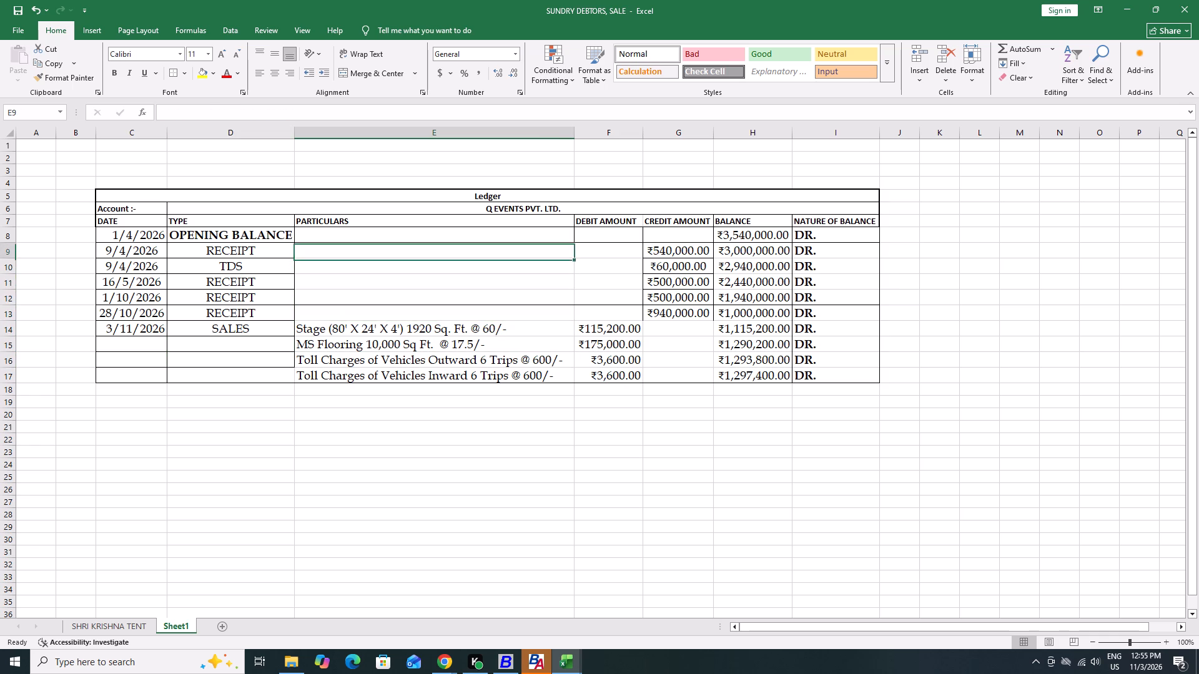
key("Up")
key("Down")
key("ctrl+y")
key("Right")
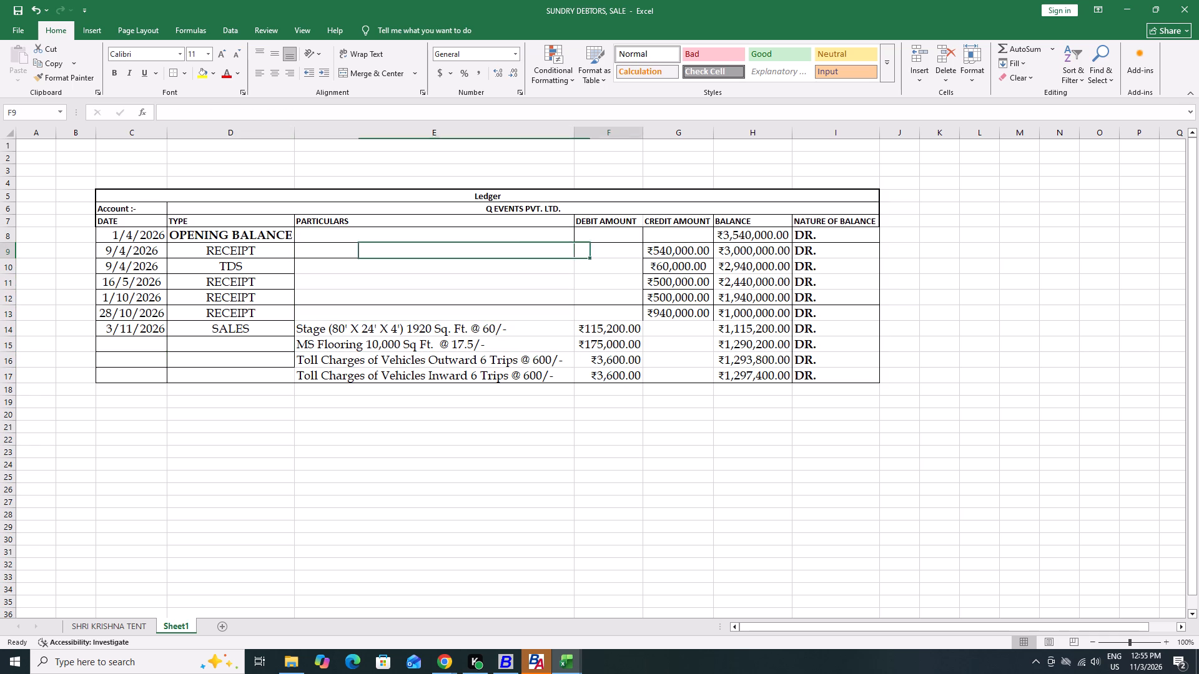
key("ctrl+y")
key("Down")
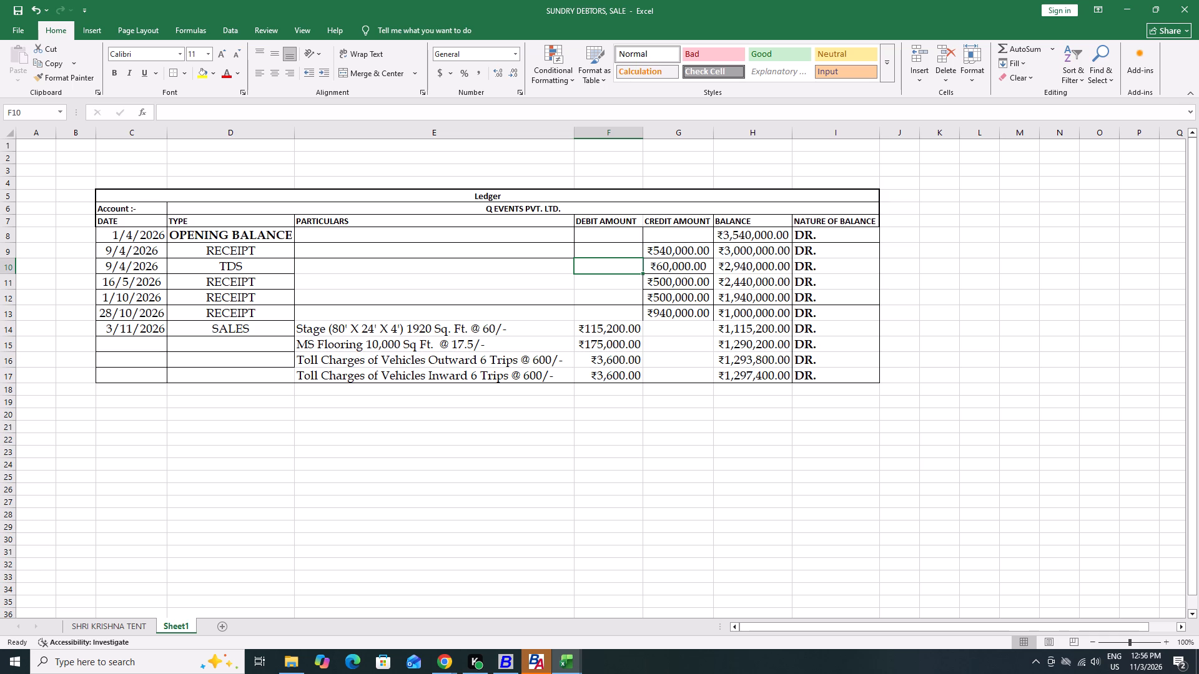
key("ctrl+y")
key("Left")
key("ctrl+y")
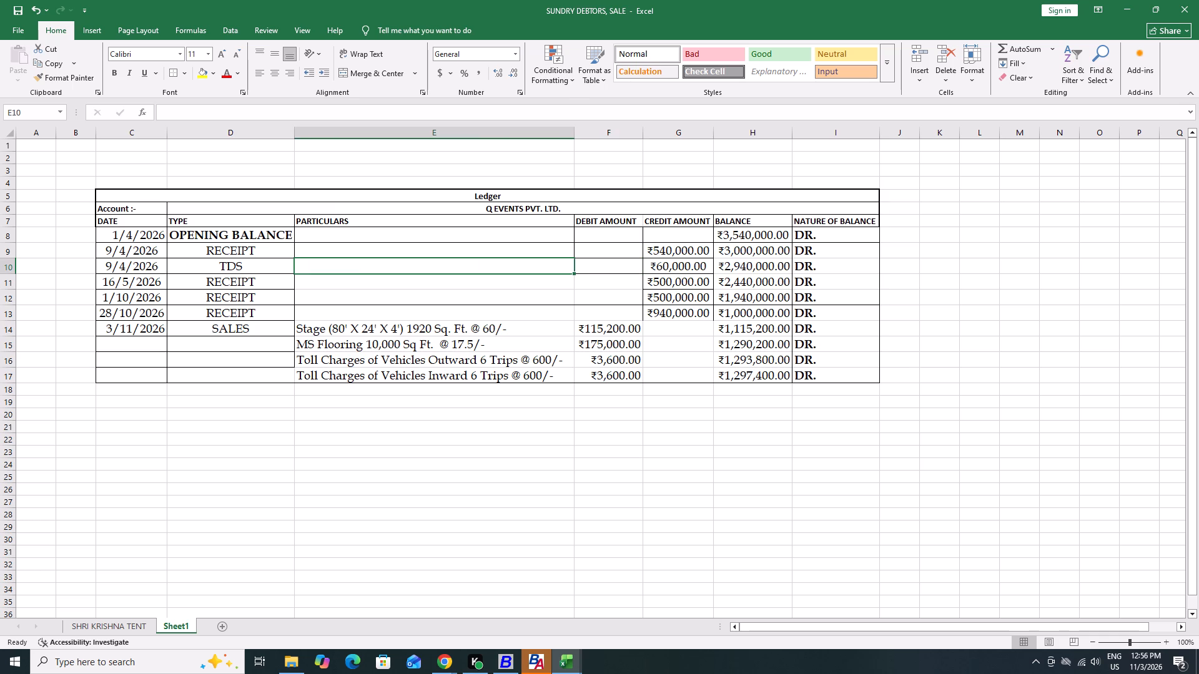
Repeat the outside border on the particulars and debit cells F11, E11, F12 and E13.
key("Down")
key("Right")
key("ctrl+y")
key("Left")
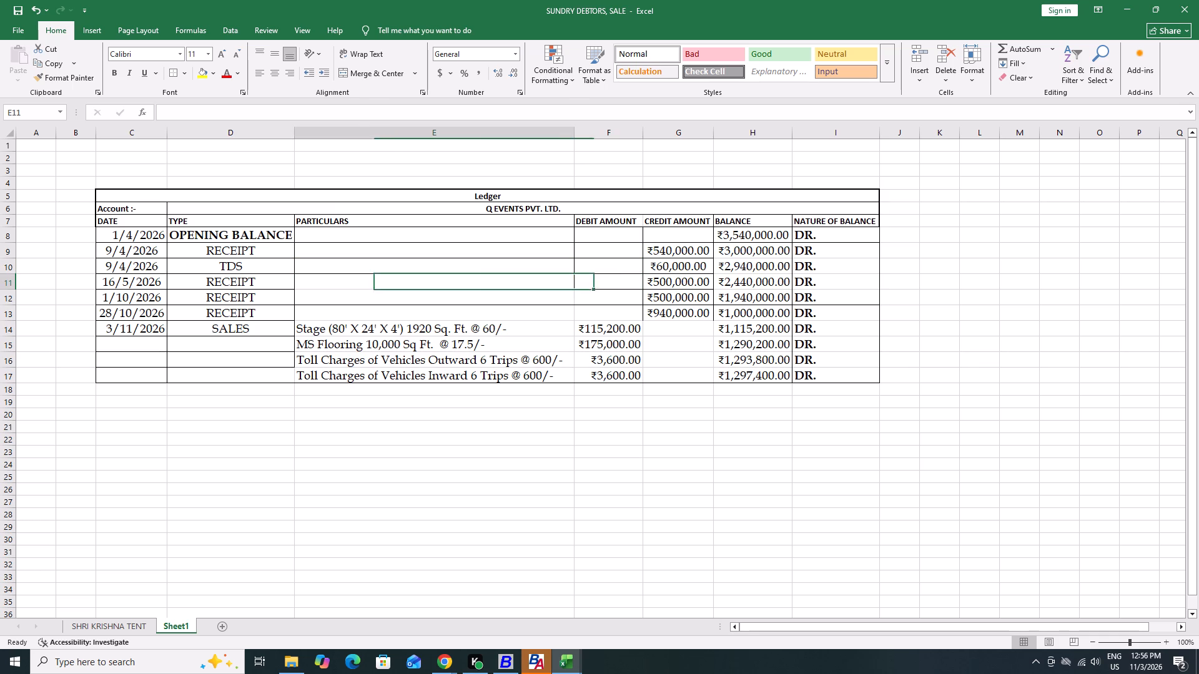
key("ctrl+y")
key("Down")
key("Right")
key("Left")
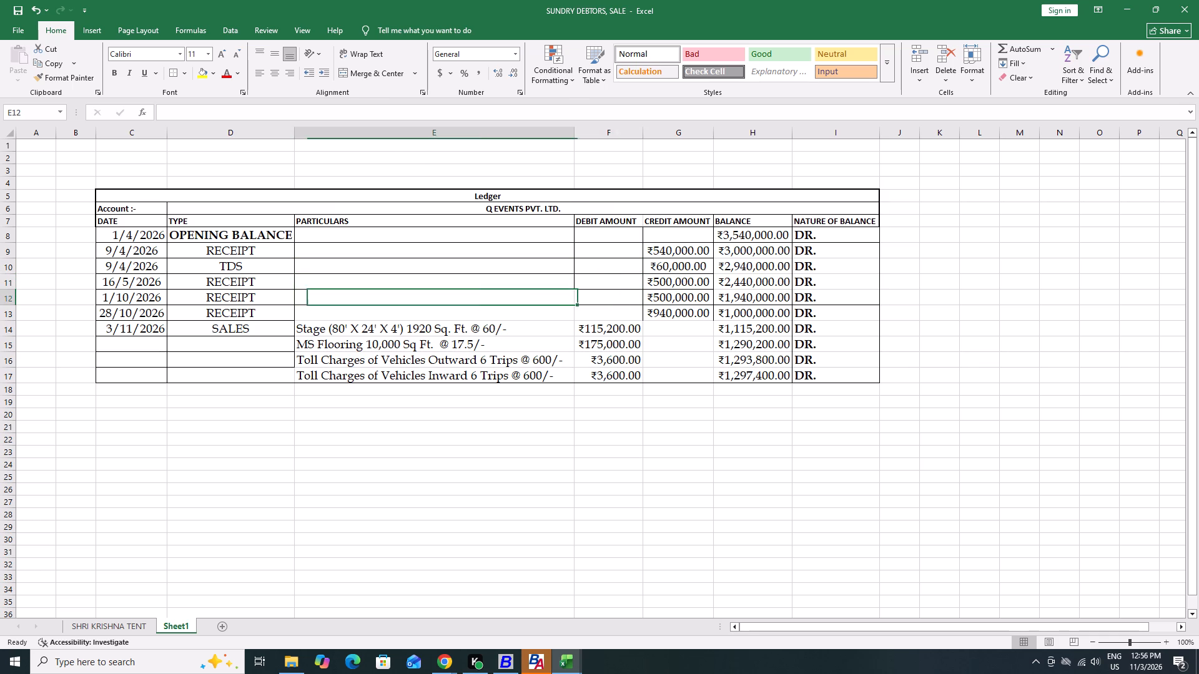
key("Right")
key("ctrl+y")
key("Down")
key("Left")
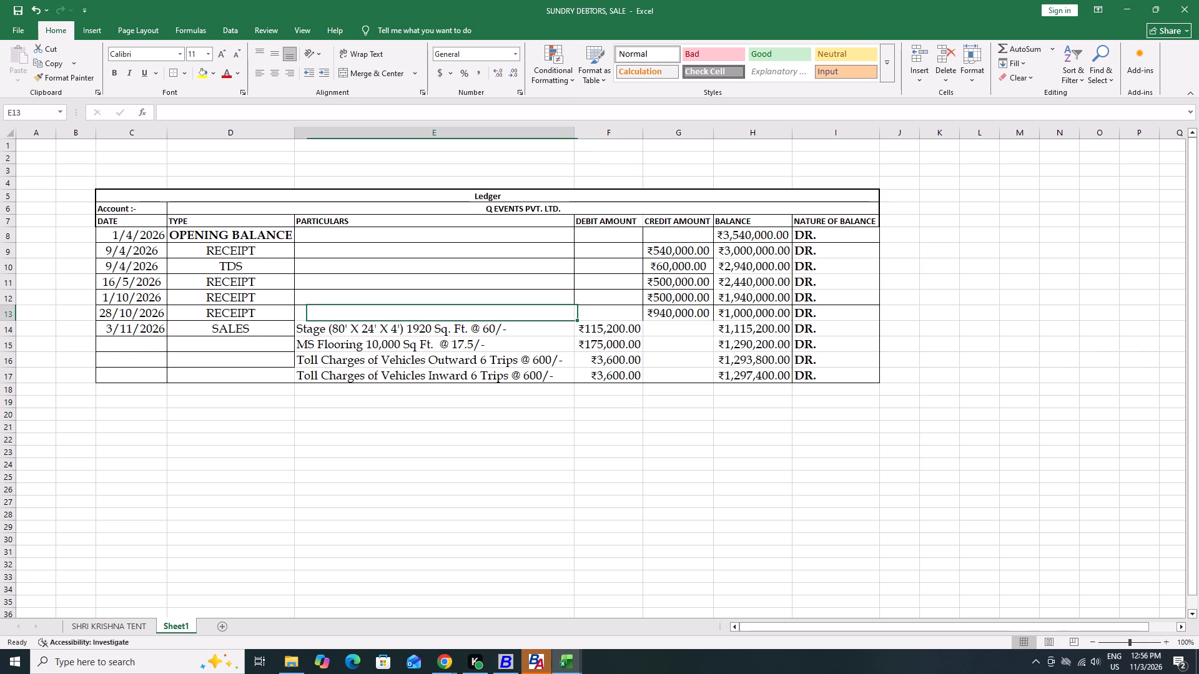
key("ctrl+y")
Repeat the outside border on each sales particulars cell from E14 to E17.
key("Down")
key("Right")
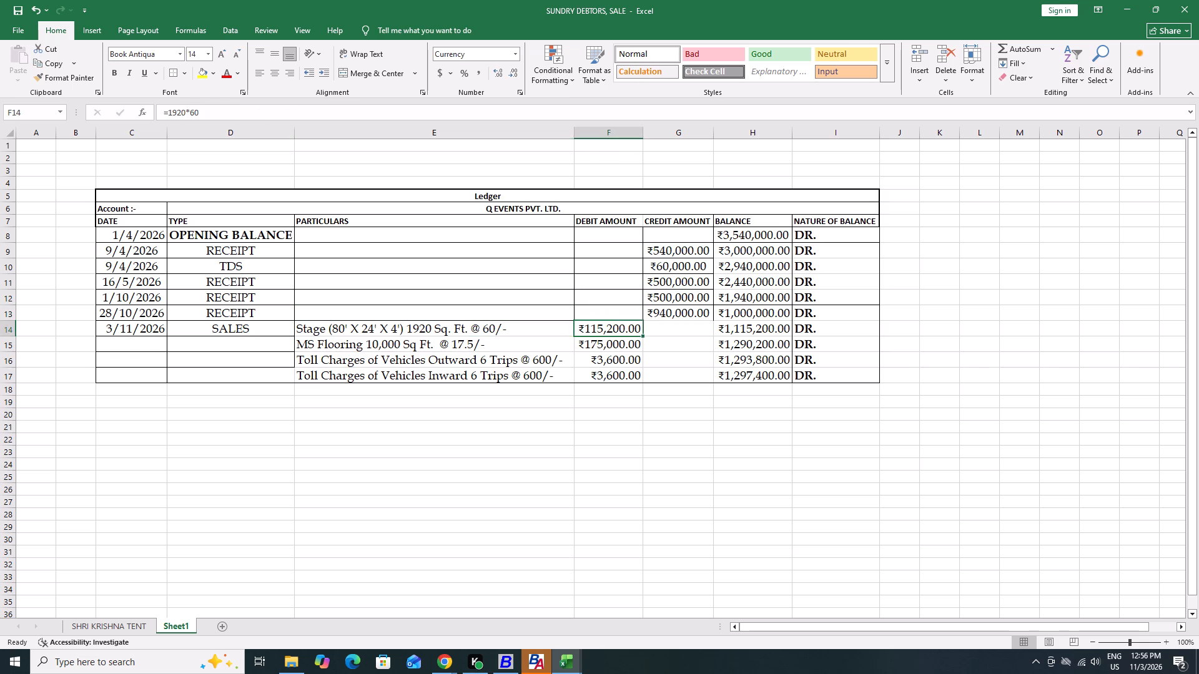
key("Left")
key("ctrl+y")
key("Down")
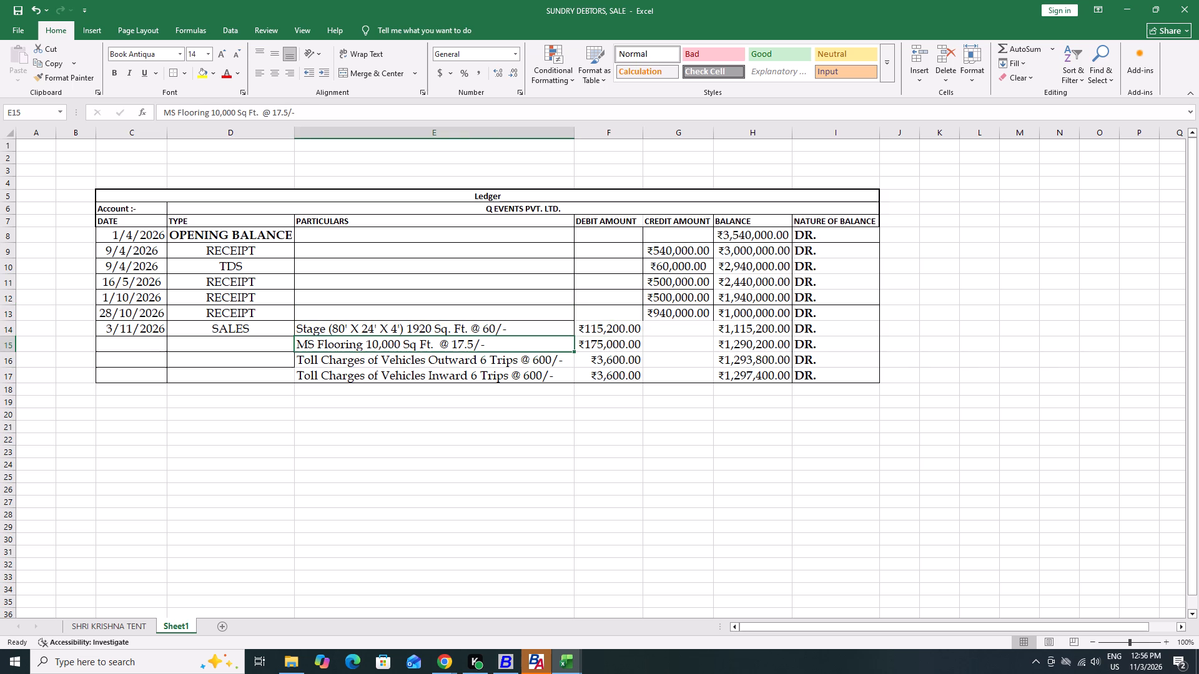
key("ctrl+y")
key("Down")
key("ctrl+y")
key("Down")
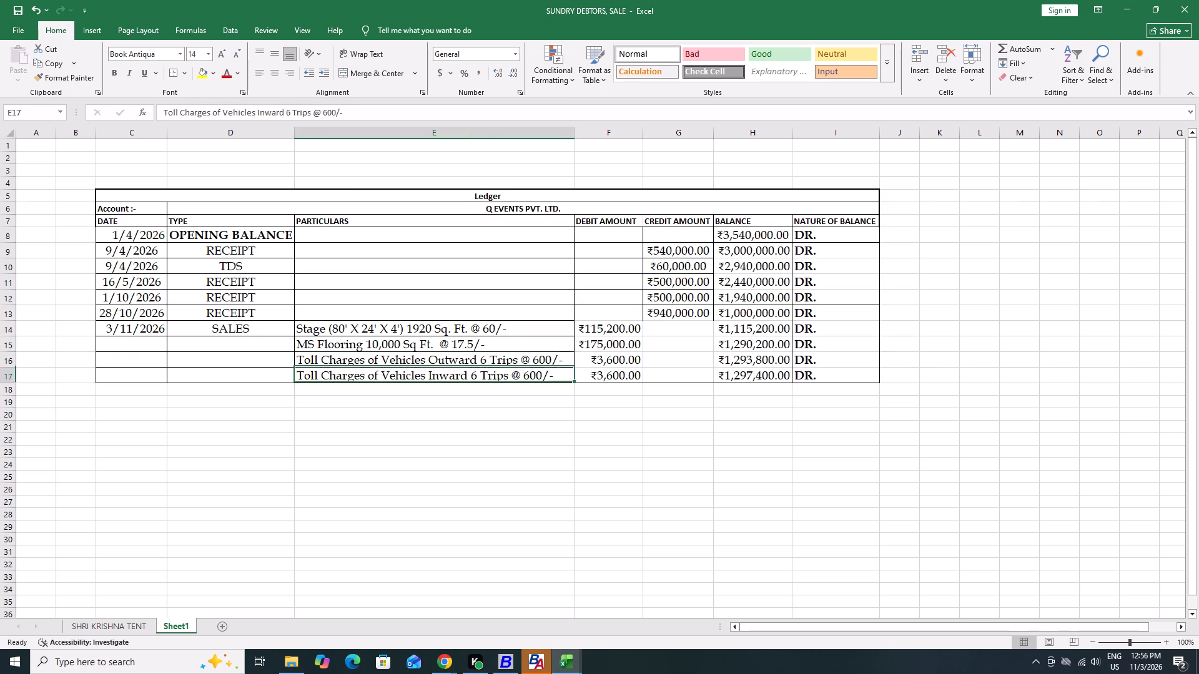
key("ctrl+y")
Repeat the outside border around the credit amount range G14:G17.
key("Right")
key("Up")
key("Up")
key("Up")
key("Right")
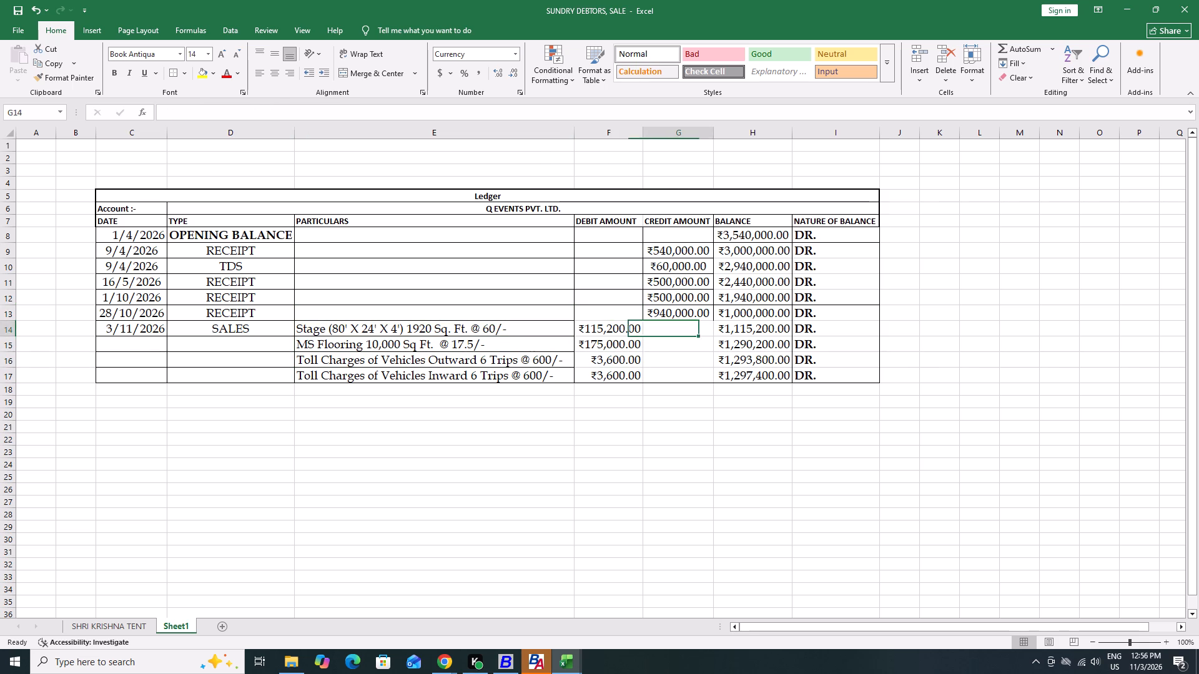
key("Up")
key("Down")
key("Escape")
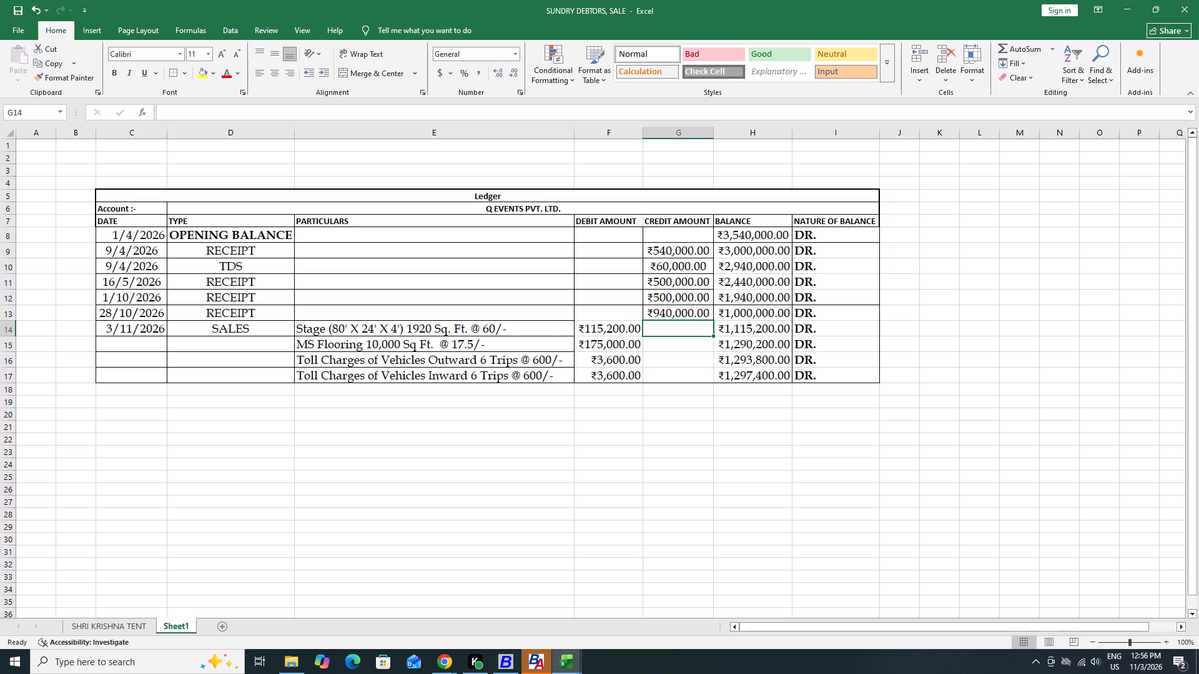
key("shift+Down")
key("shift+Down")
key("shift+Down")
key("ctrl+y")
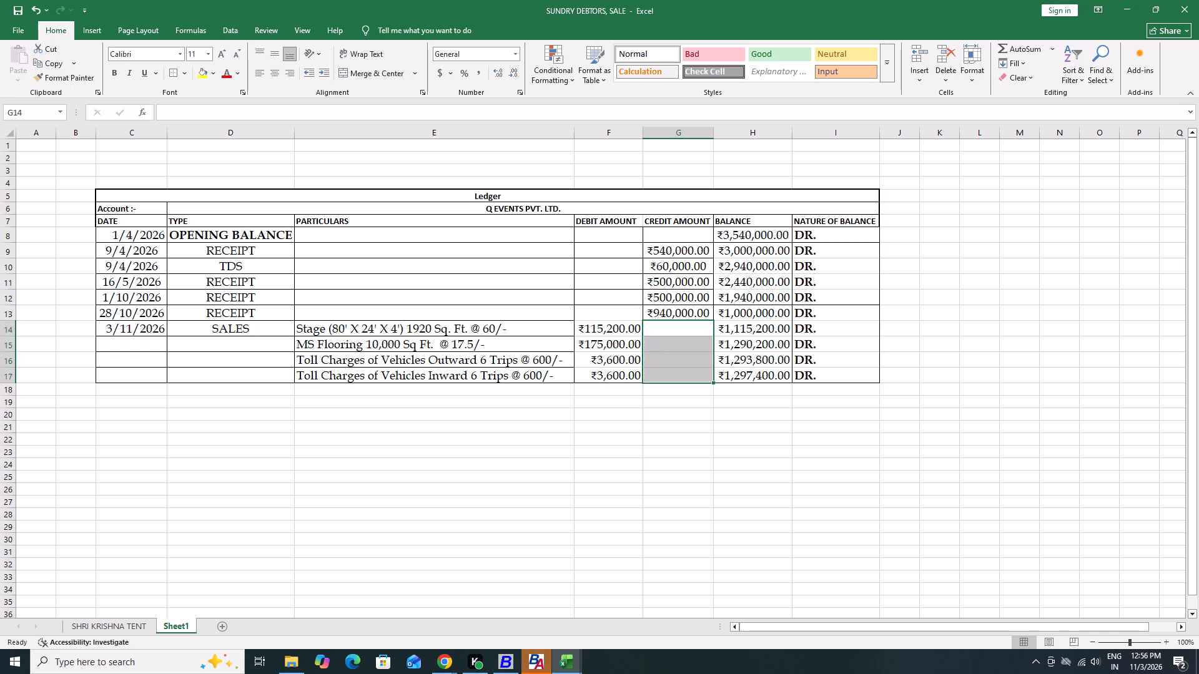
Repeat the outside border on the debit cell F14 and around the row ranges F15:G15 and F16:G16.
key("Left")
key("Up")
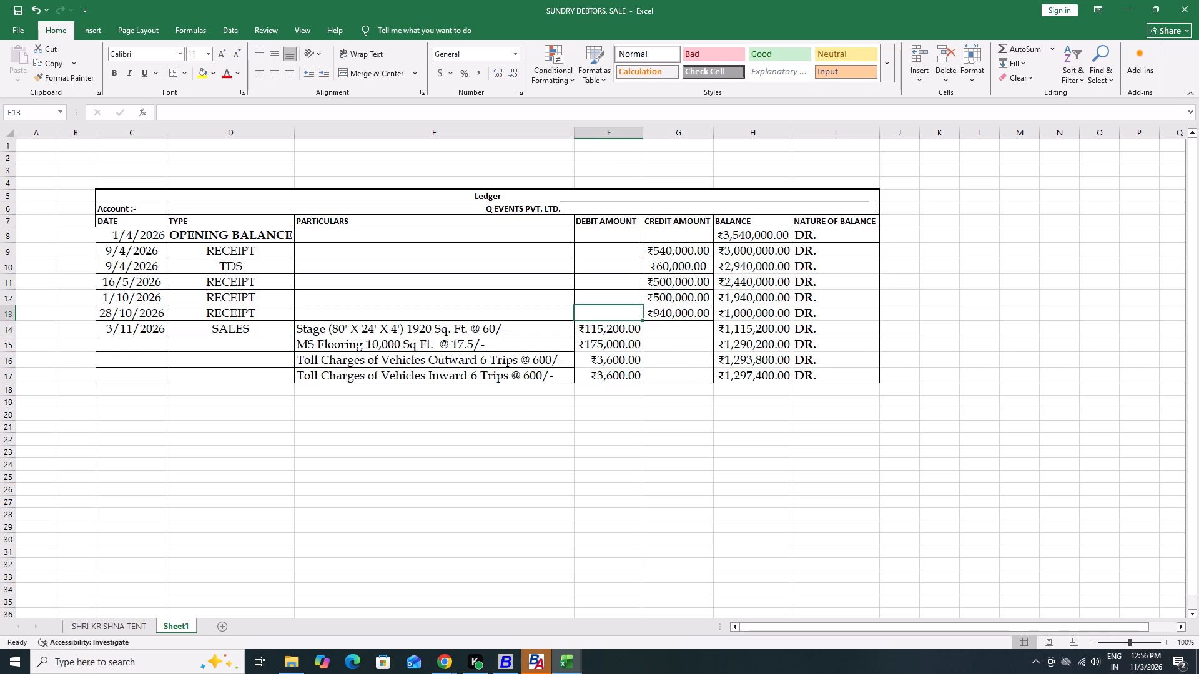
key("Down")
key("ctrl+y")
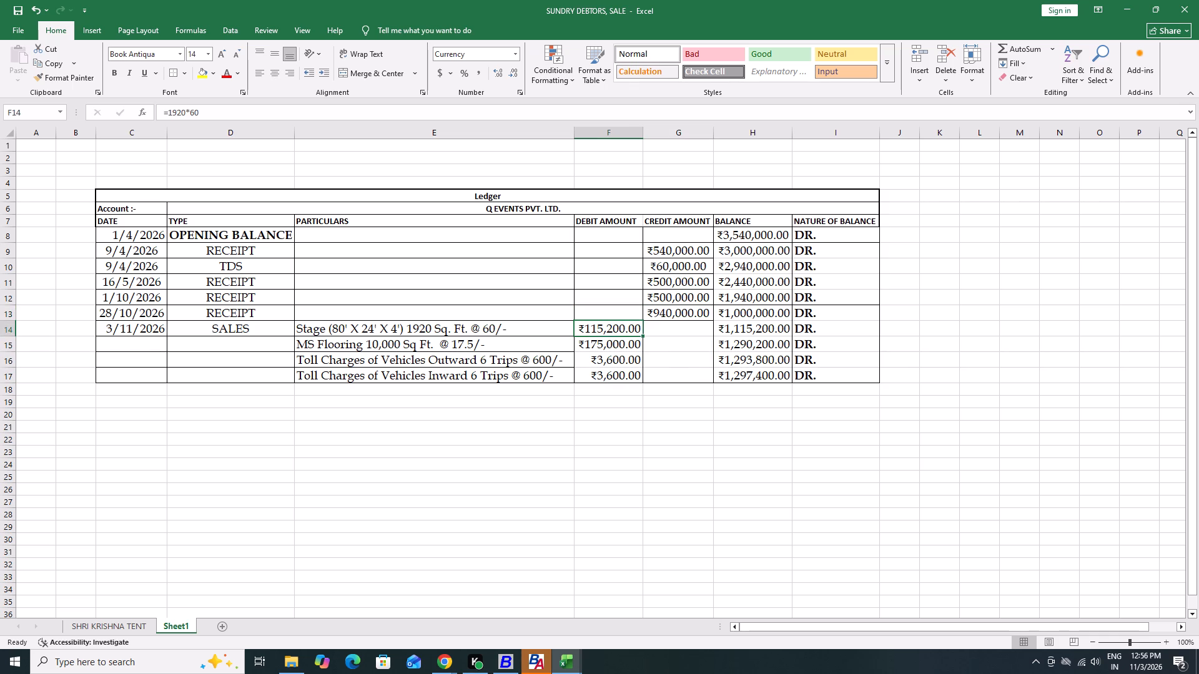
key("Right")
key("Down")
key("shift+Left")
key("ctrl+y")
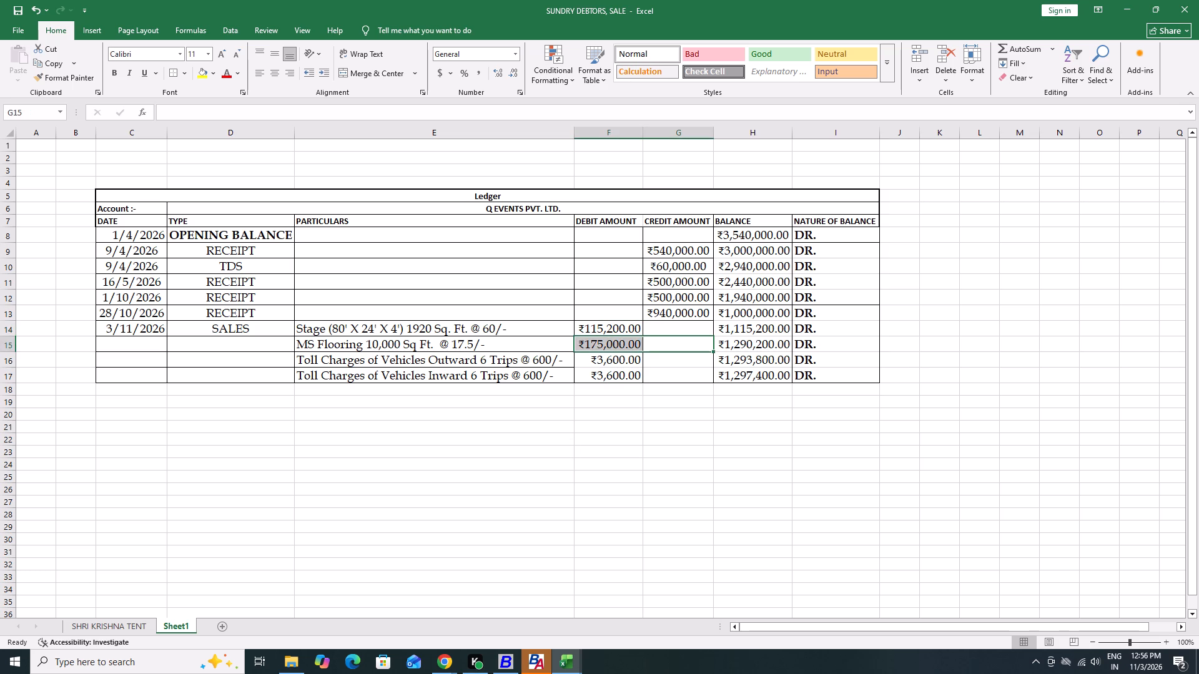
key("Down")
key("shift+Left")
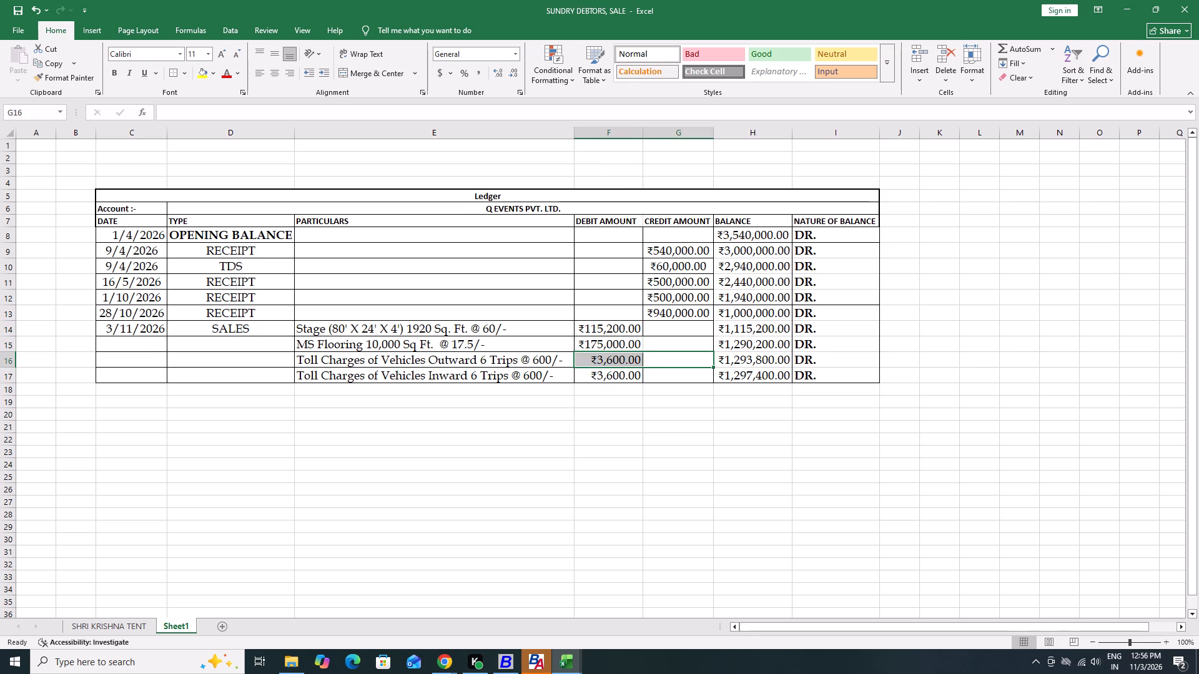
key("ctrl+y")
Repeat the outside border around the credit range G15:G17, and on cells G15 and G16 individually.
key("Up")
key("shift+Down")
key("shift+Down")
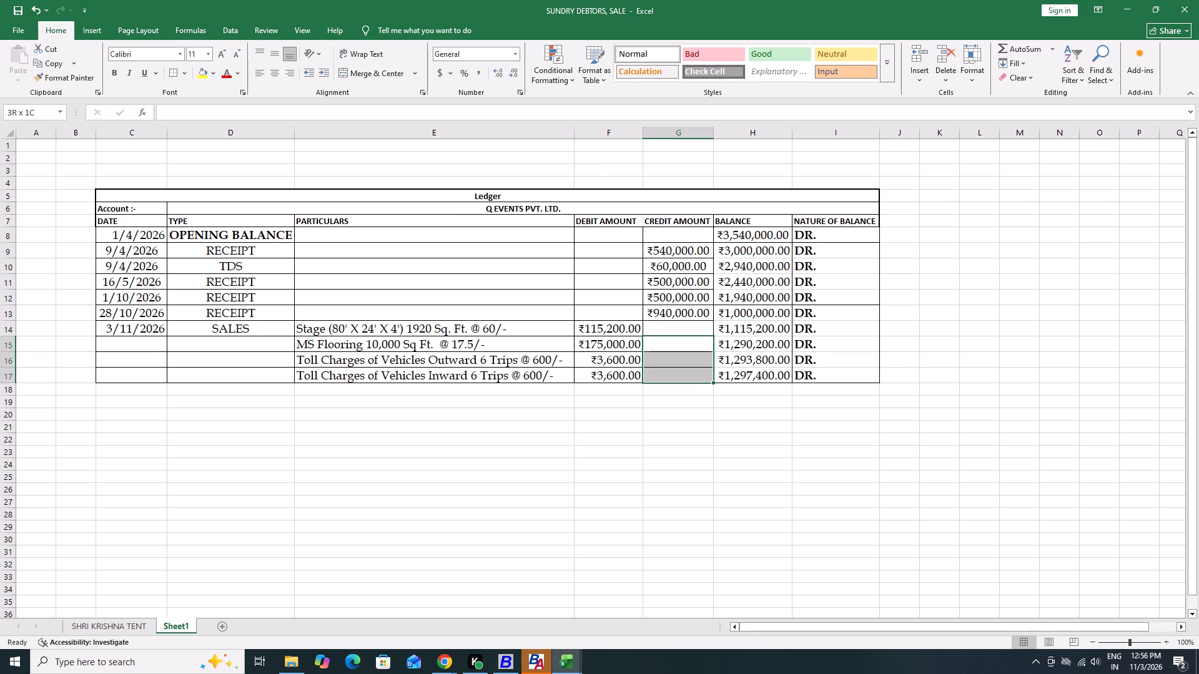
key("ctrl+y")
key("Right")
key("Right")
key("Left")
key("Left")
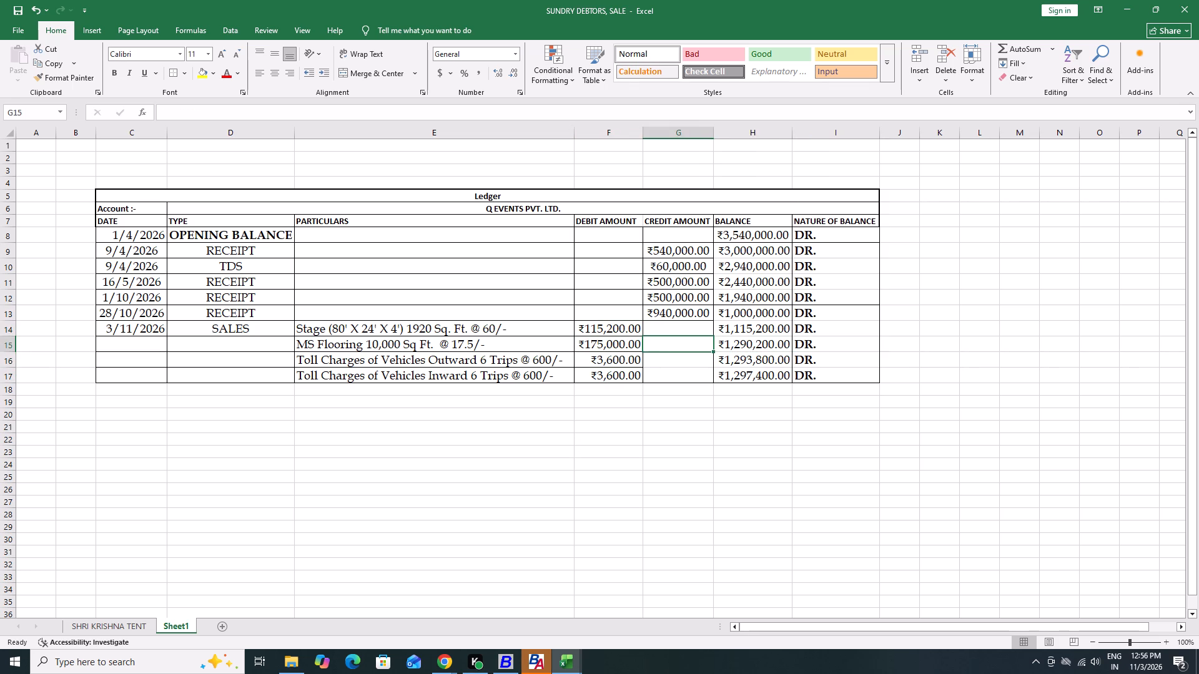
key("ctrl+y")
key("Down")
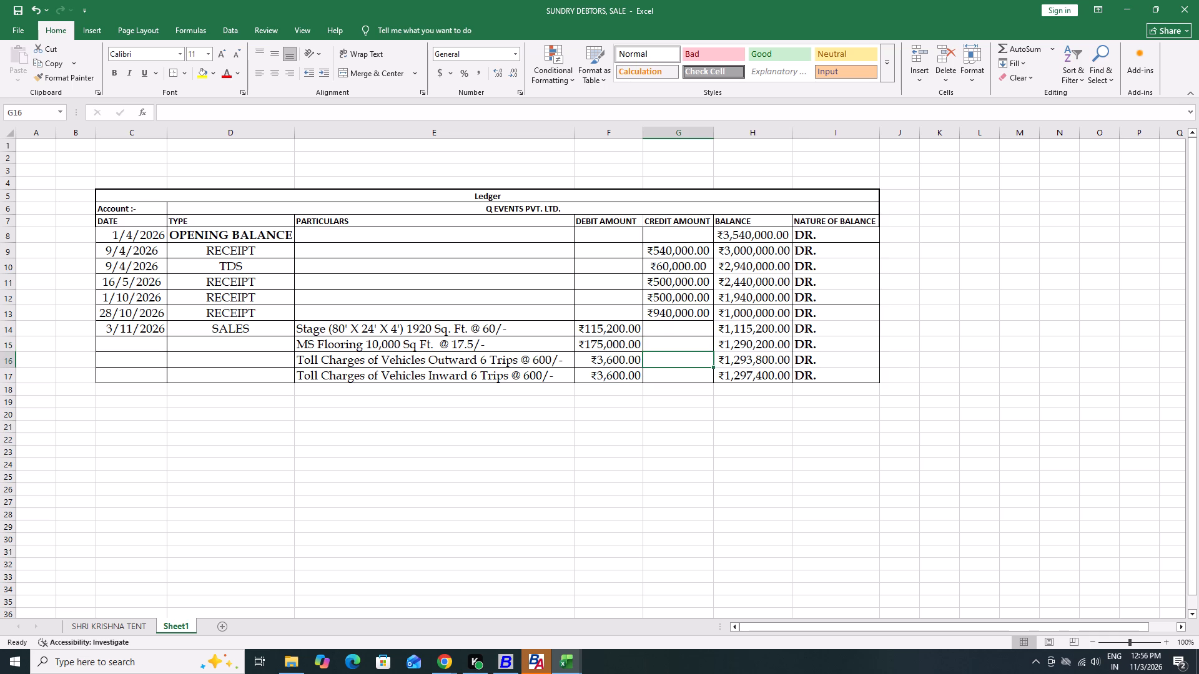
key("ctrl+y")
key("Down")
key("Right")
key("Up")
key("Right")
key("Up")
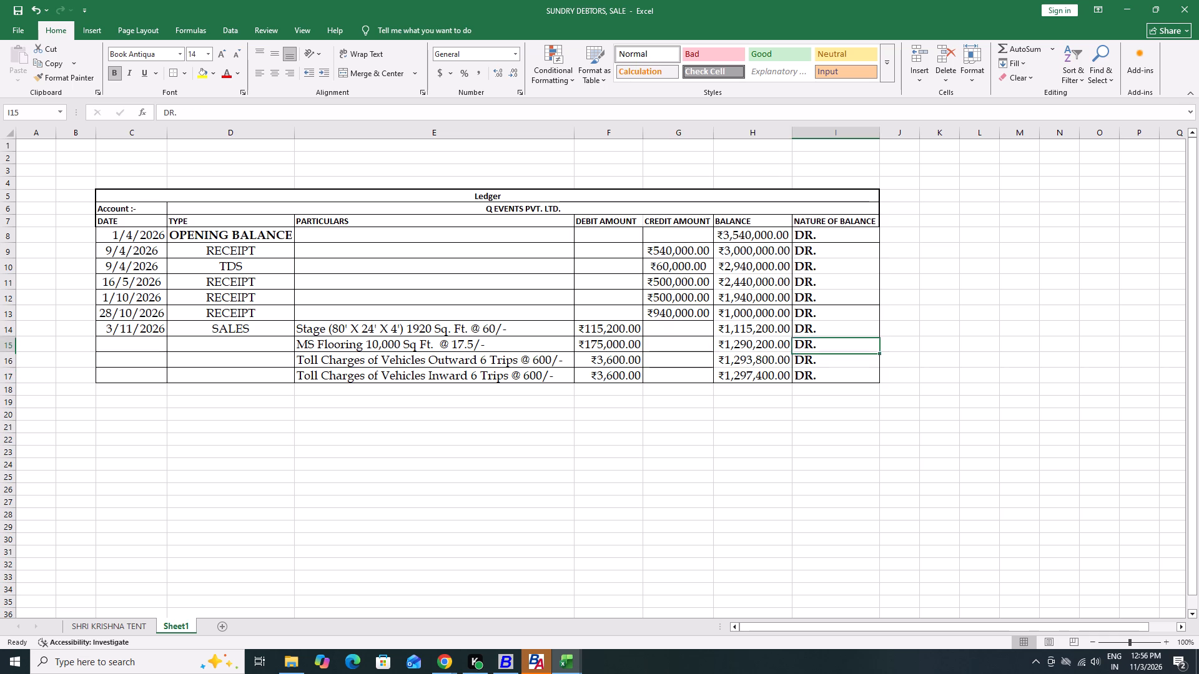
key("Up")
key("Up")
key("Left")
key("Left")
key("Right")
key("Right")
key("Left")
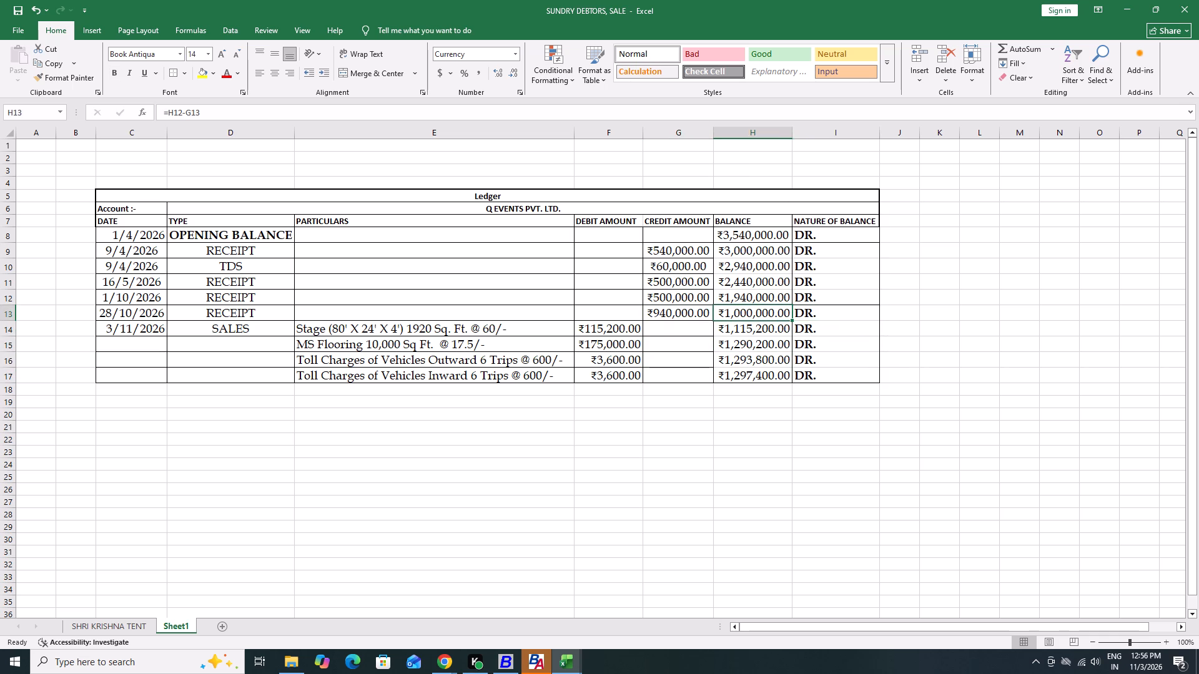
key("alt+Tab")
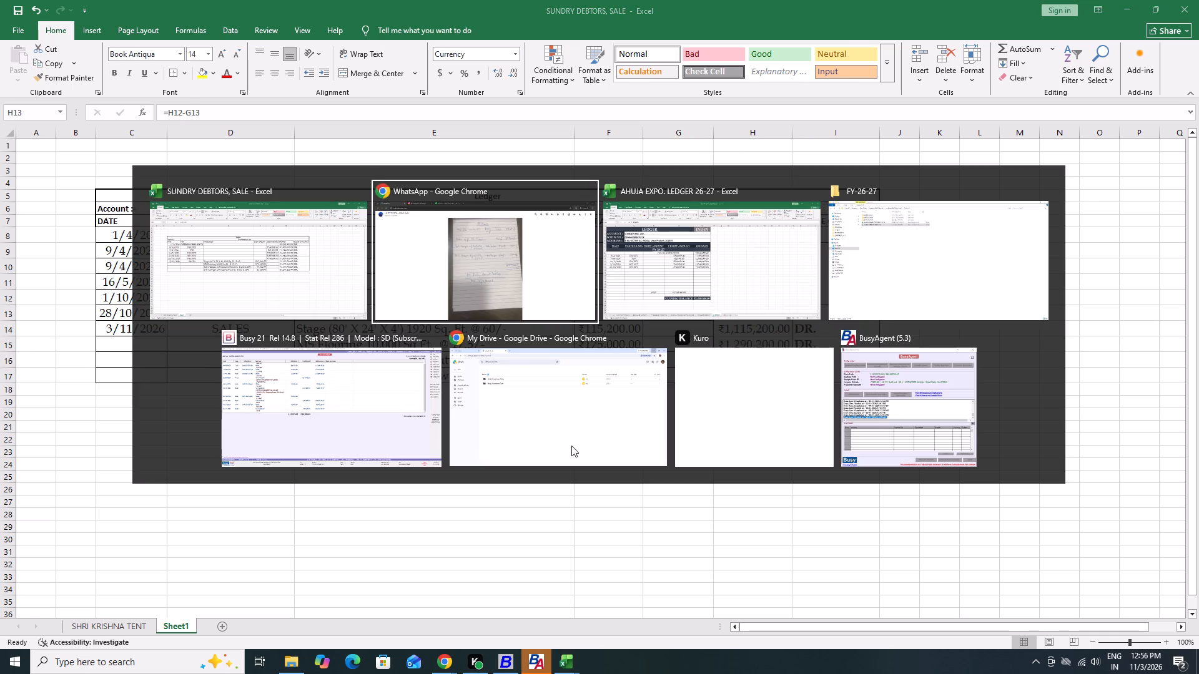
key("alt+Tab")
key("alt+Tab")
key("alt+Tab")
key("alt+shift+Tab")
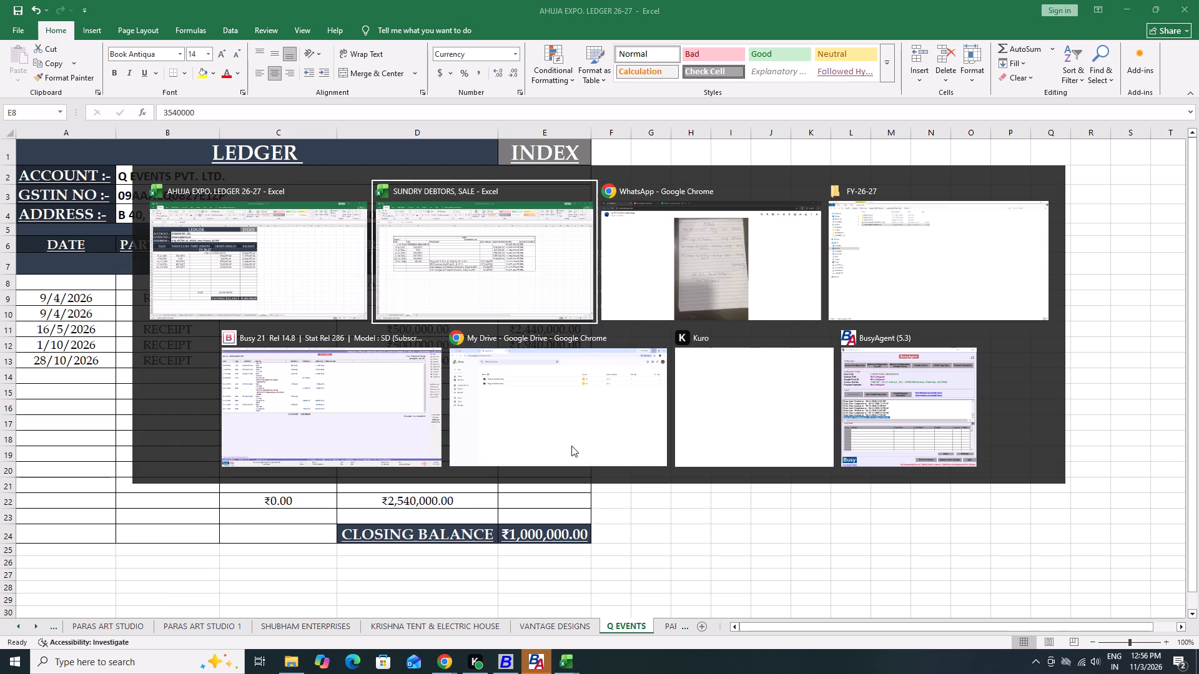
Repeat the outside border on each balance cell from H9 to H15.
key("Up")
key("Up")
key("Up")
key("Up")
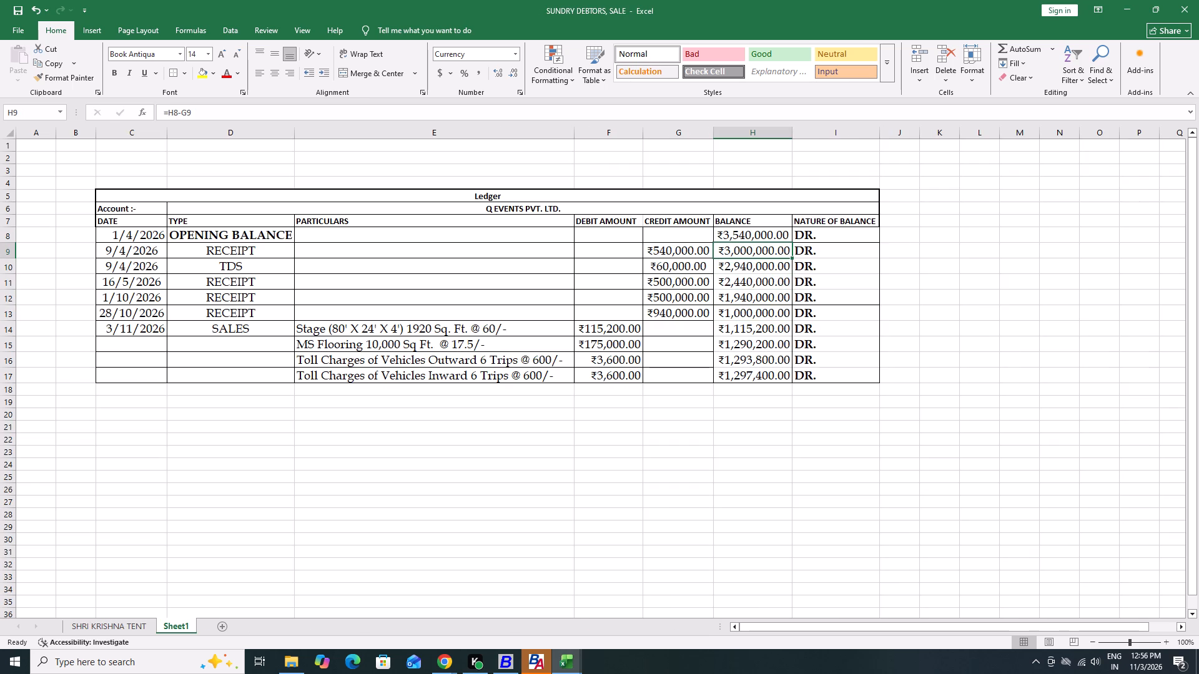
key("ctrl+y")
key("Down")
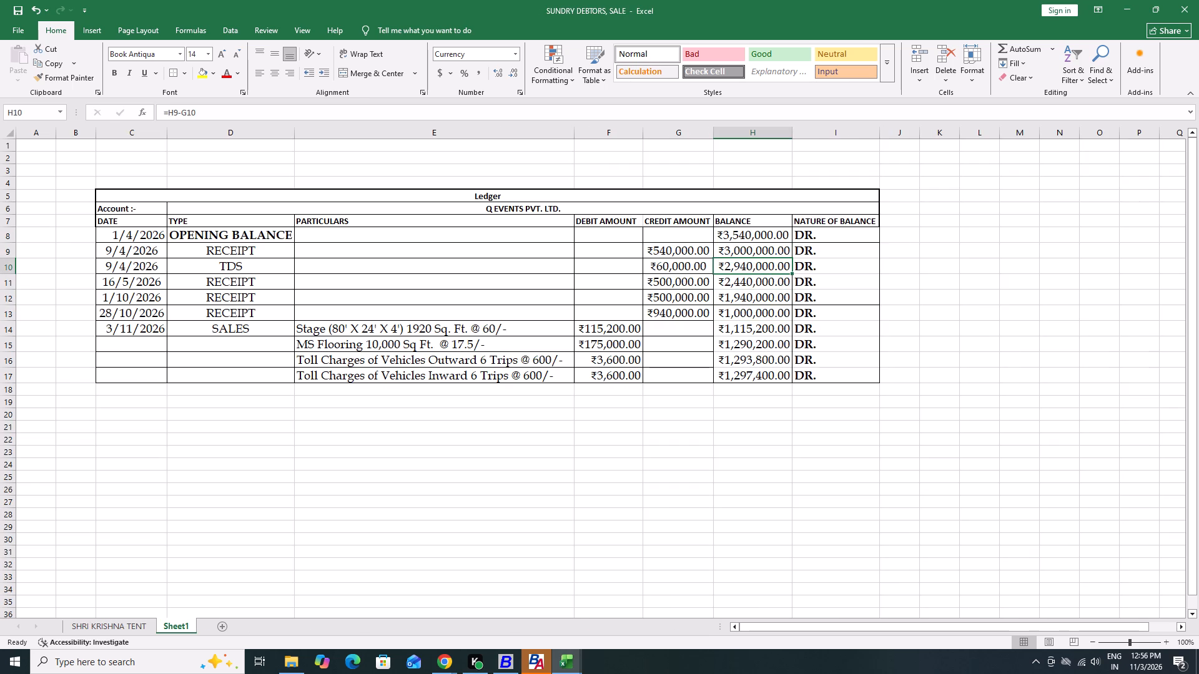
key("ctrl+y")
key("Down")
key("ctrl+y")
key("Down")
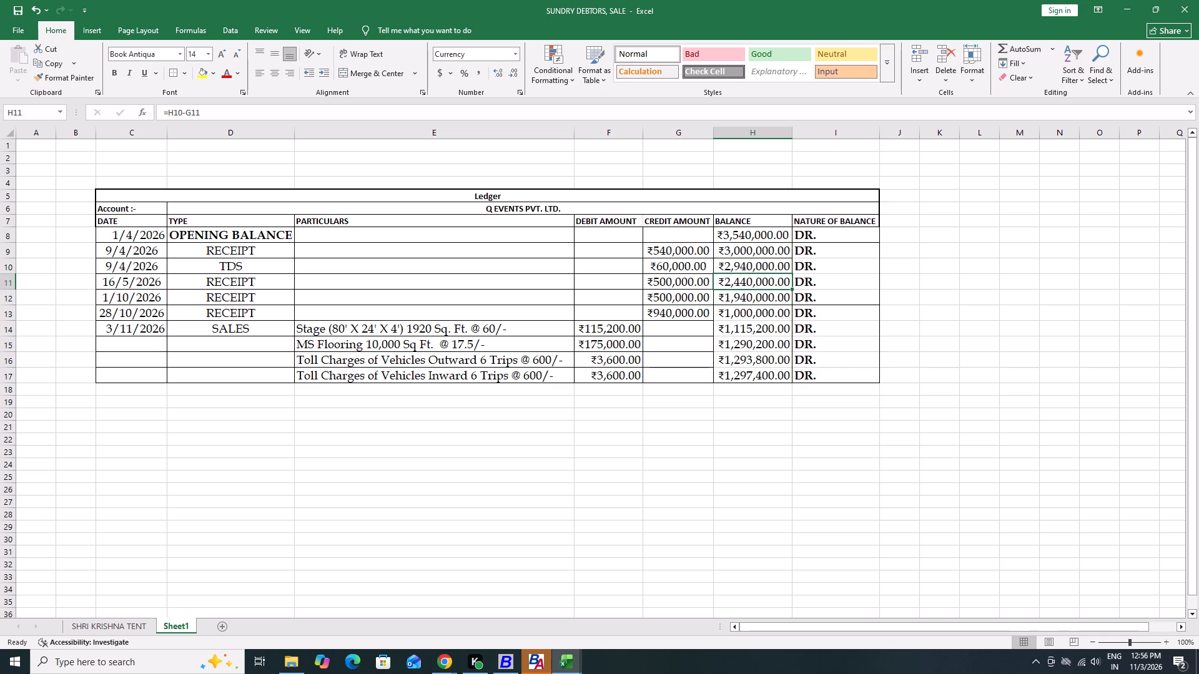
key("ctrl+y")
key("Down")
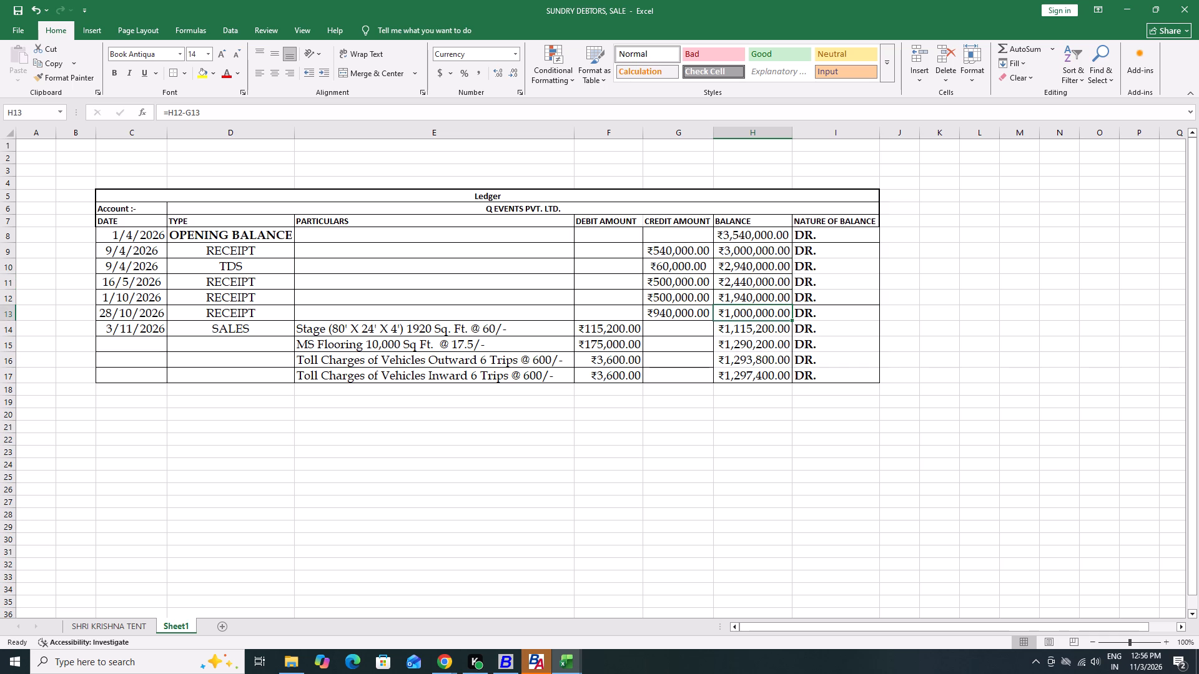
key("ctrl+y")
key("Down")
key("ctrl+y")
key("Down")
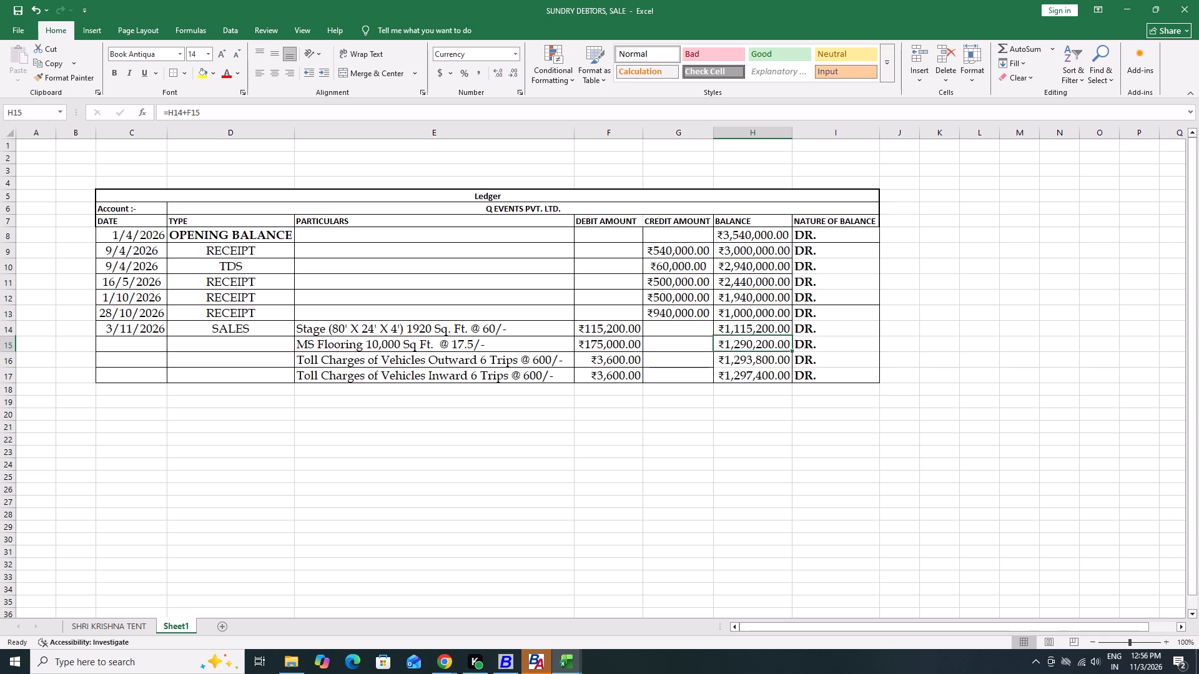
key("ctrl+y")
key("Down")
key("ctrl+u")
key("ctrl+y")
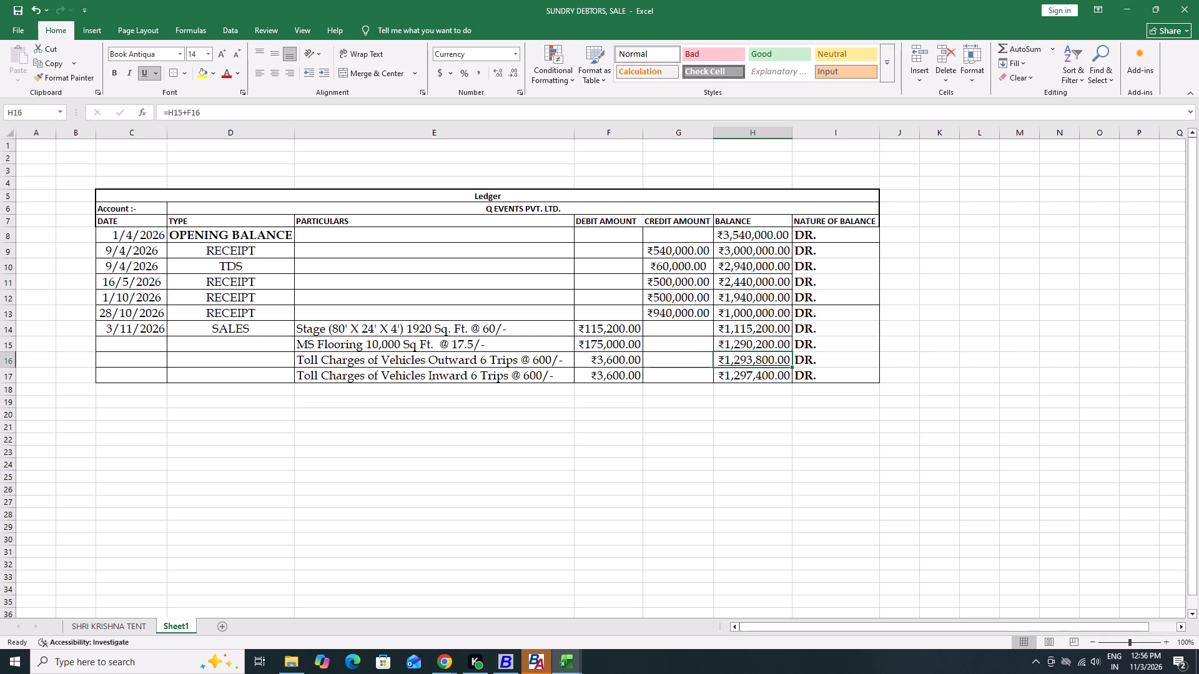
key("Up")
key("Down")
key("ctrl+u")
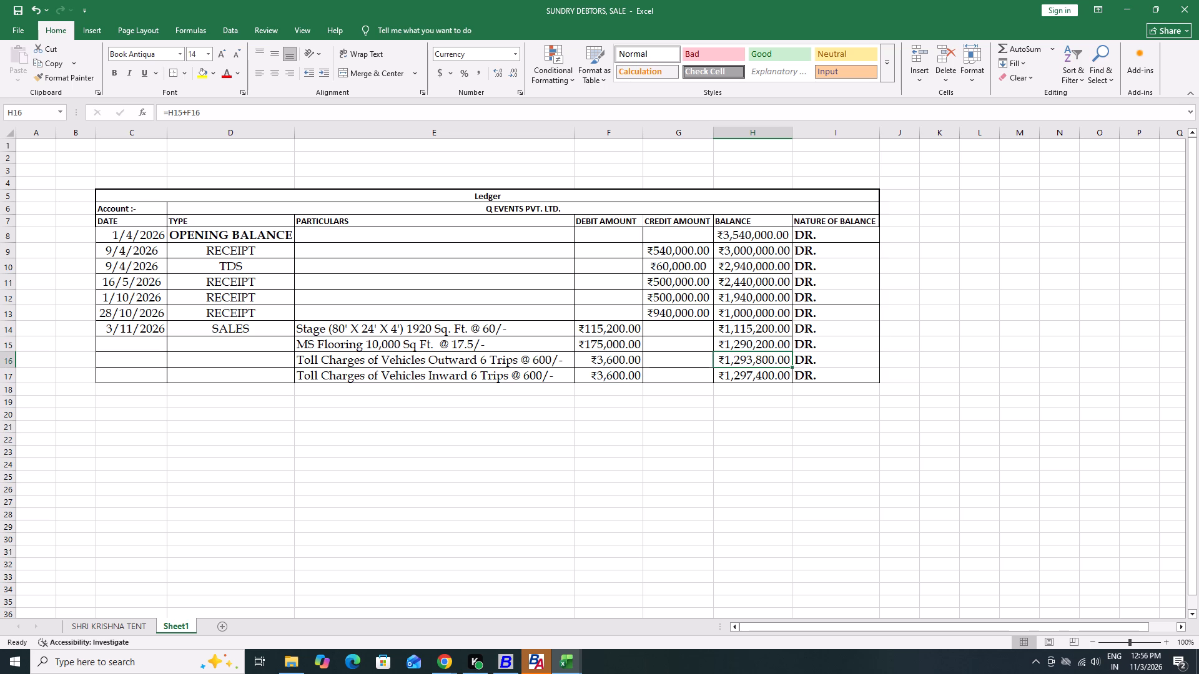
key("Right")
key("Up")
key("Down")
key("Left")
Apply an outside border to the balance cell H16.
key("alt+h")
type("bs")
Repeat the outside border on each nature-of-balance cell from I9 to I16.
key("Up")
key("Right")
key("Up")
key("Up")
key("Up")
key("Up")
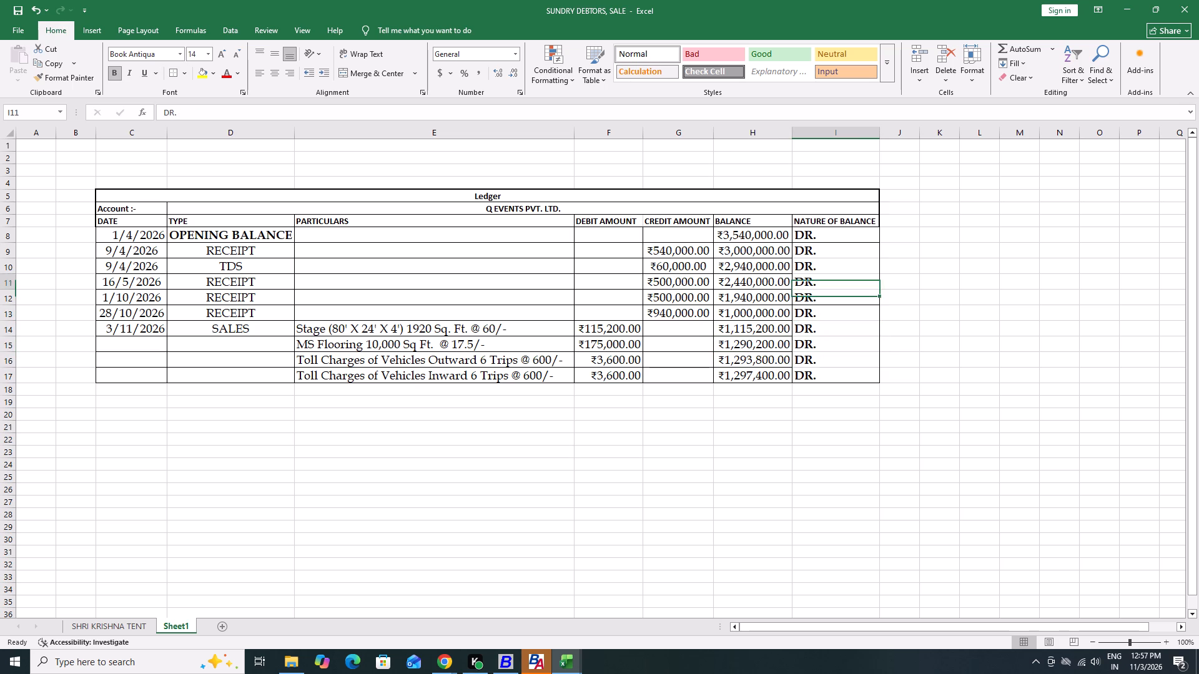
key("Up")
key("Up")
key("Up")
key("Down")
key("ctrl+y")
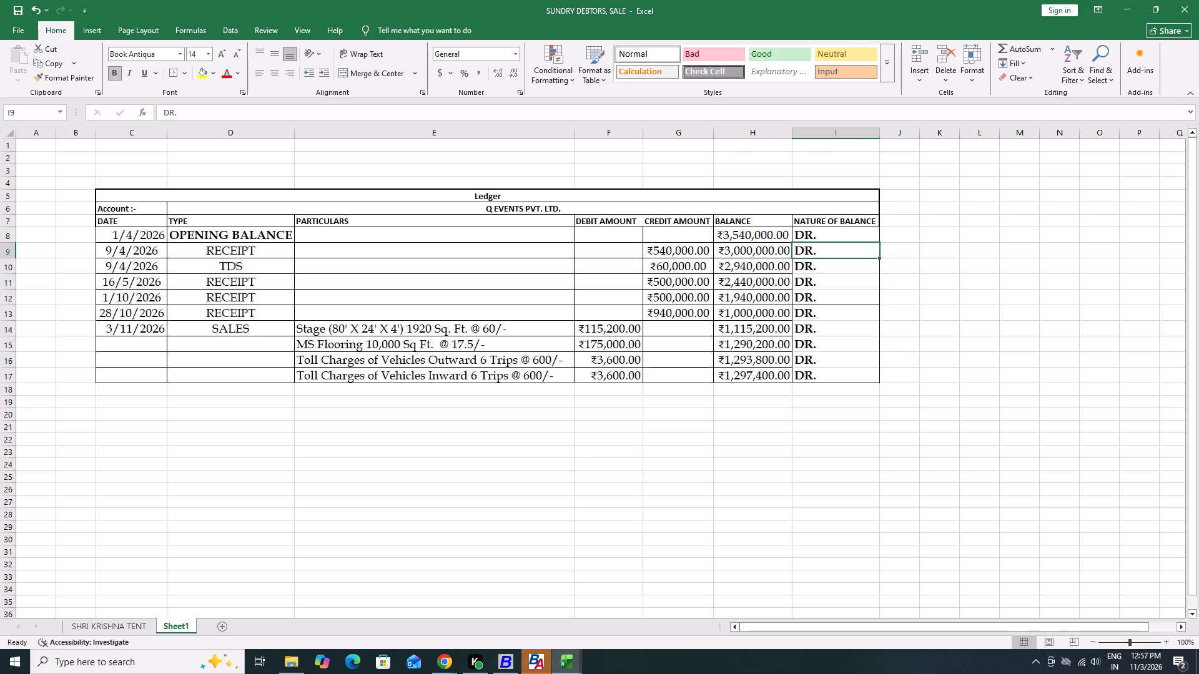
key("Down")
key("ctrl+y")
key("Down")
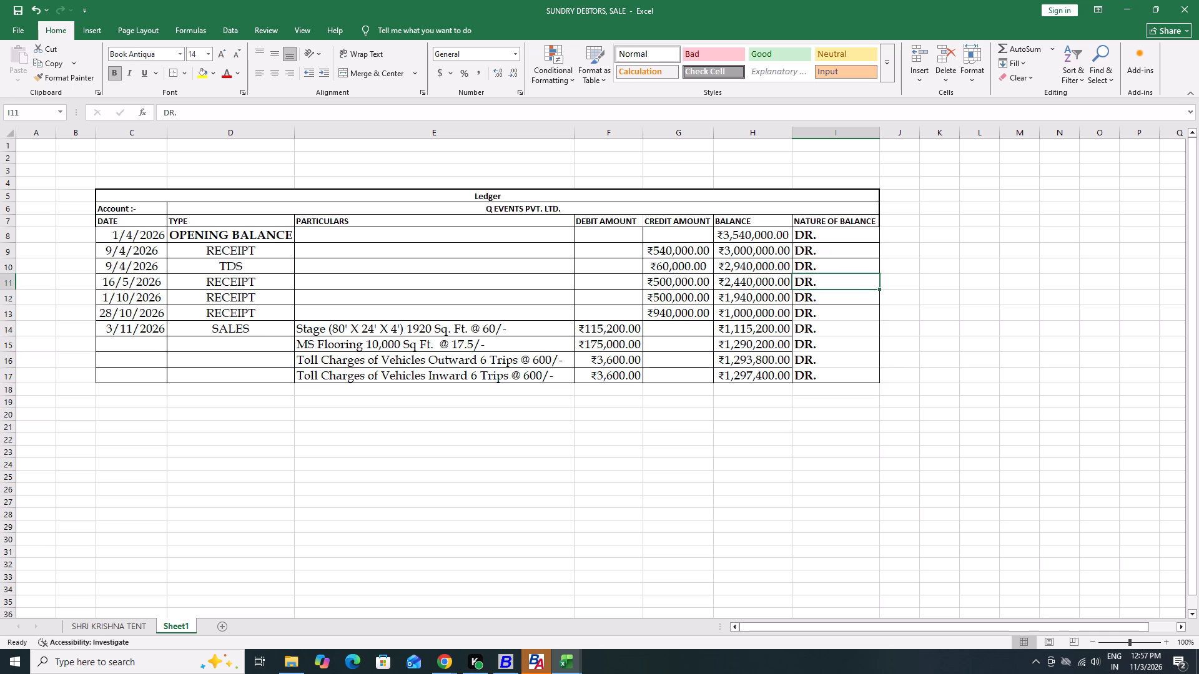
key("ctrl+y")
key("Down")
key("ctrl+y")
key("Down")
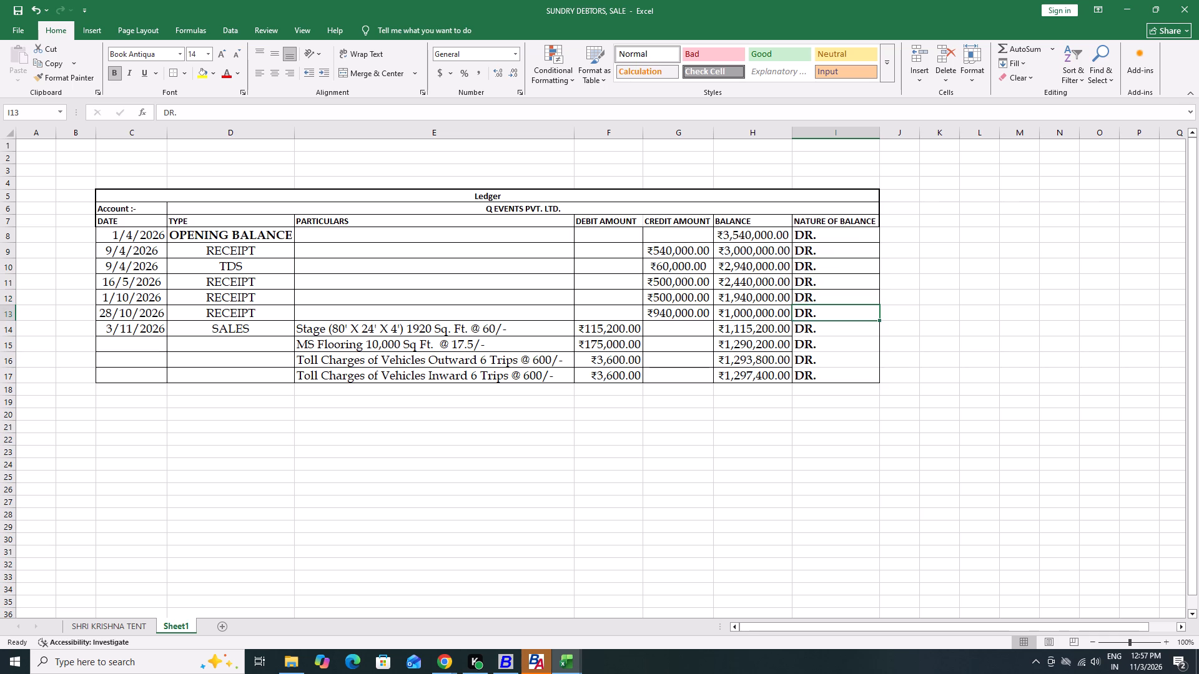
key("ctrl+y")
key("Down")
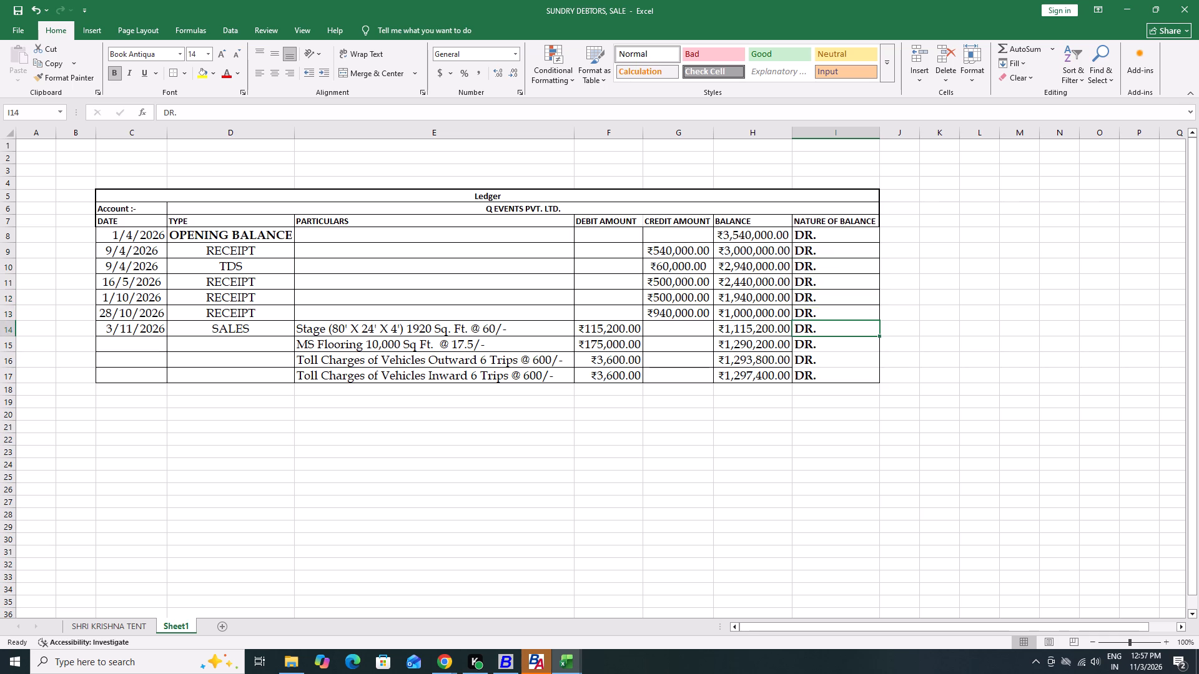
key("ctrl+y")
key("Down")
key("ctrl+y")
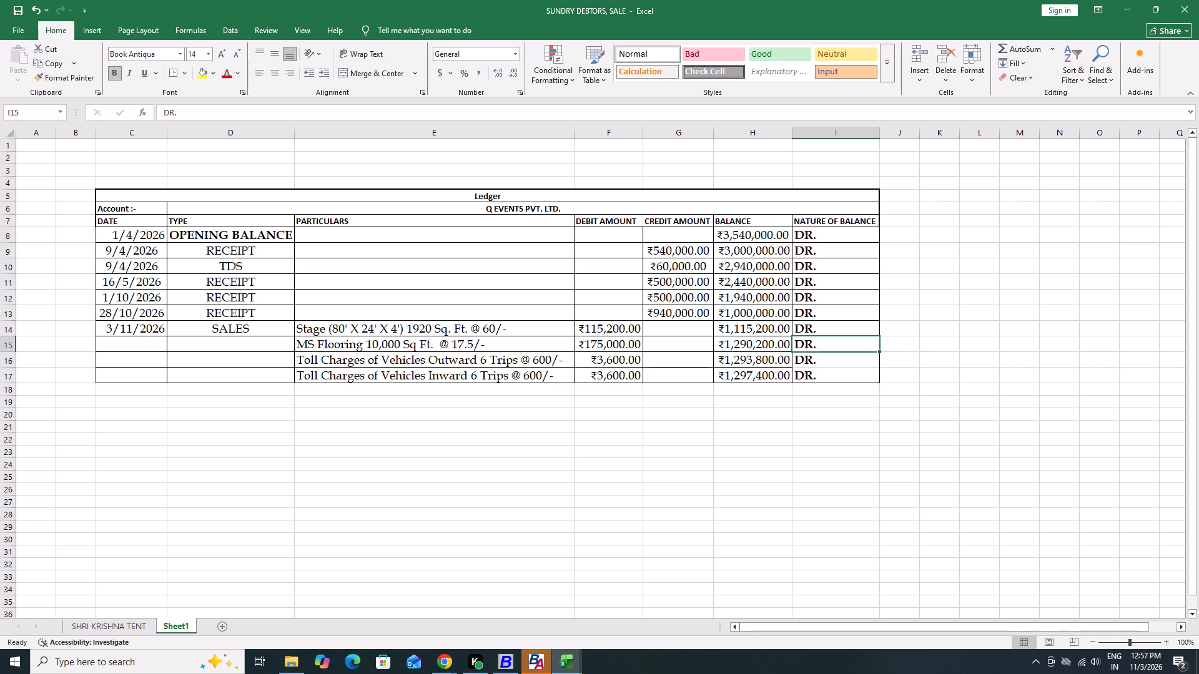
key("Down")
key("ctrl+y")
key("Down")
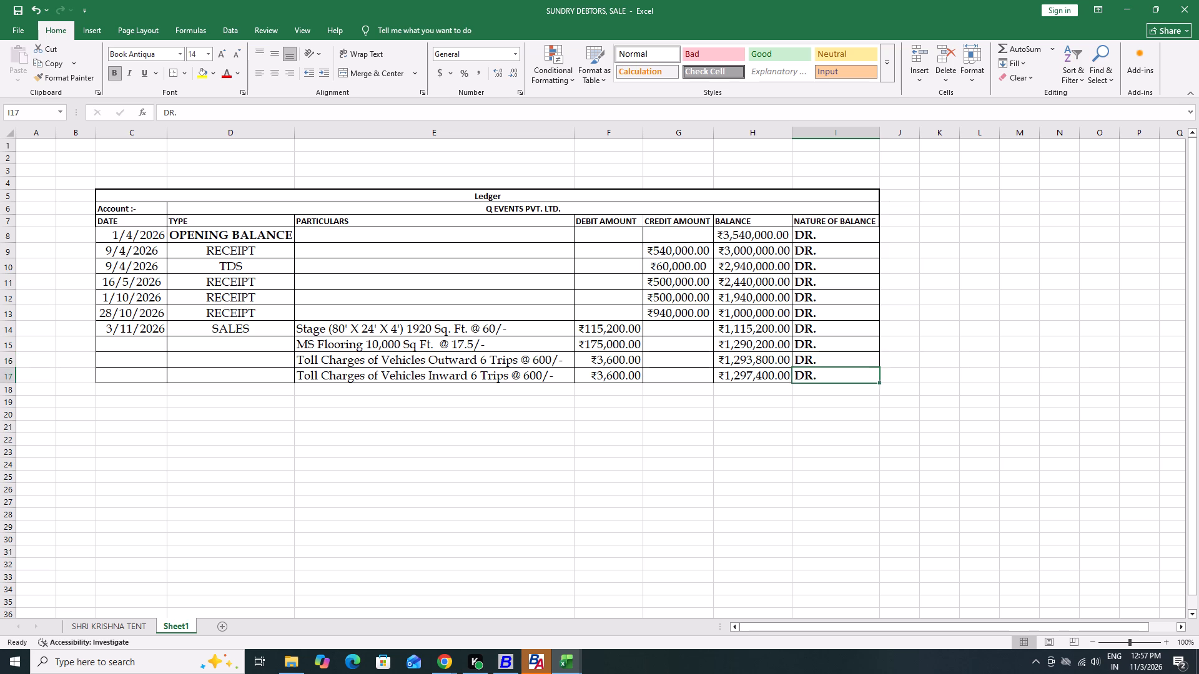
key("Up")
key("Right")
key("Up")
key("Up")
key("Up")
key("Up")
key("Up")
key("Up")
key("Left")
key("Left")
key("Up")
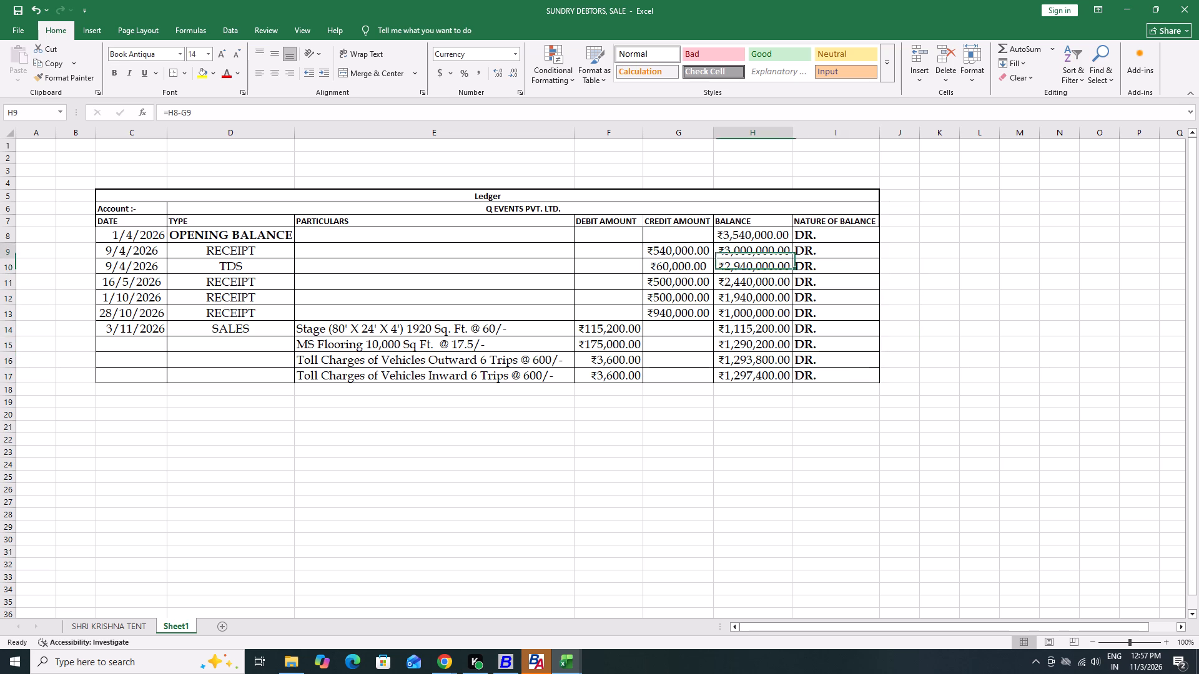
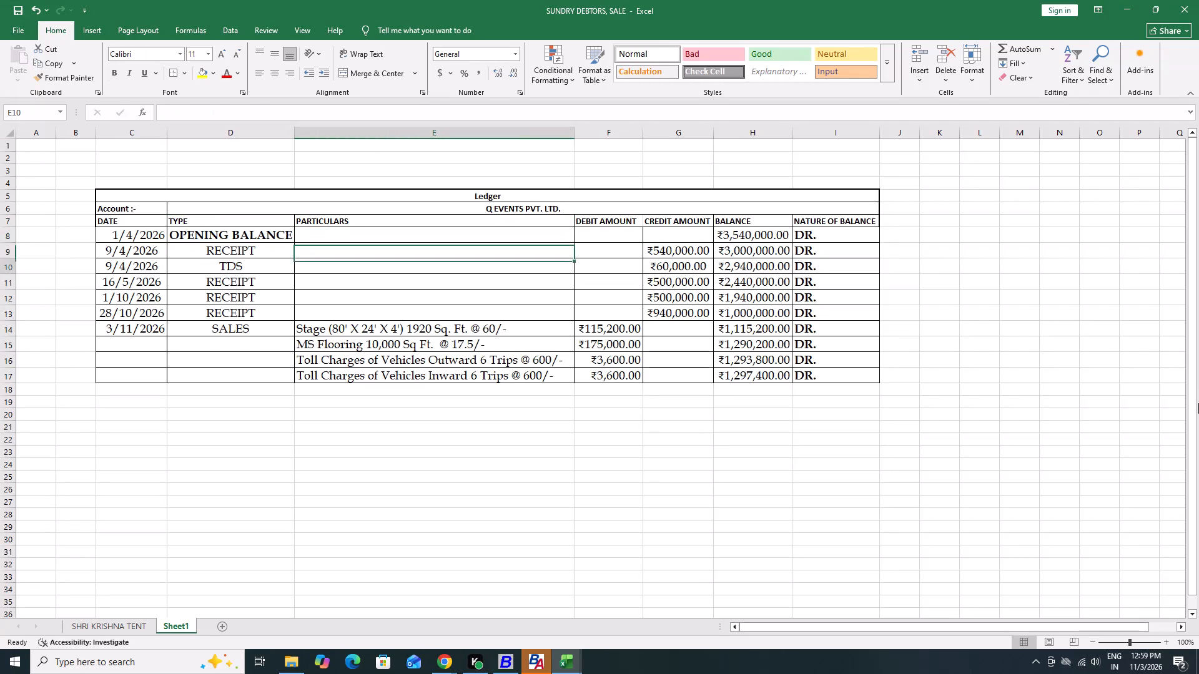
Switch from the Q EVENTS ledger workbook to the WhatsApp window in Google Chrome.
key("Right")
key("alt+Tab")
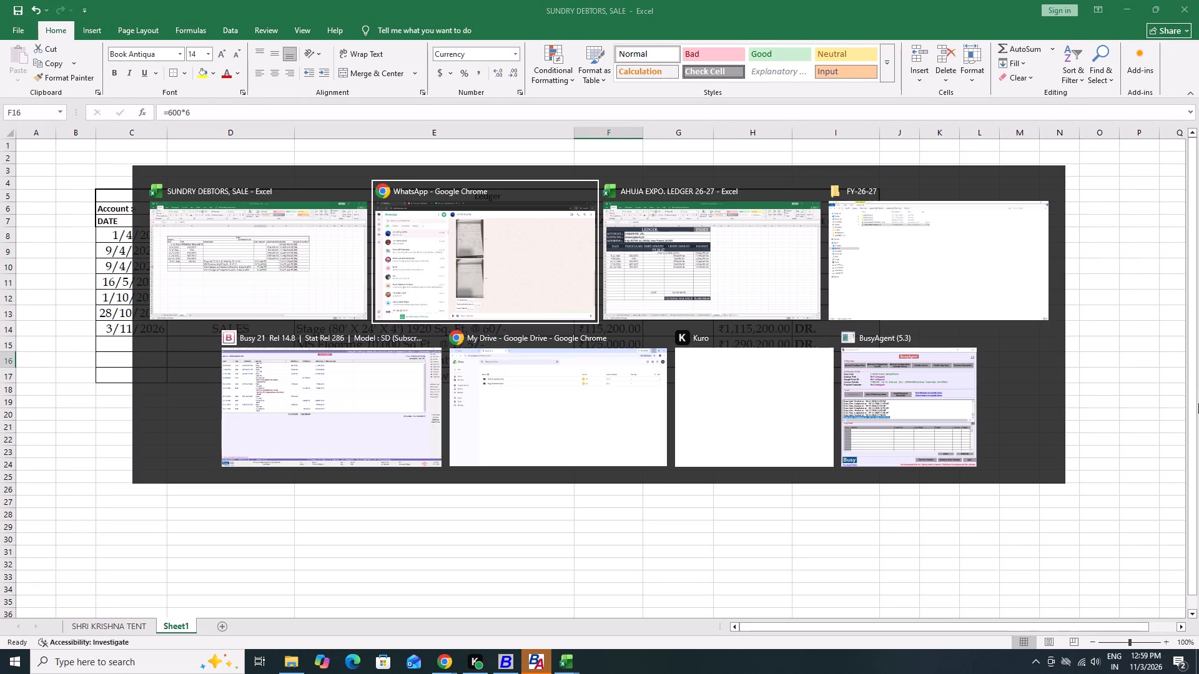